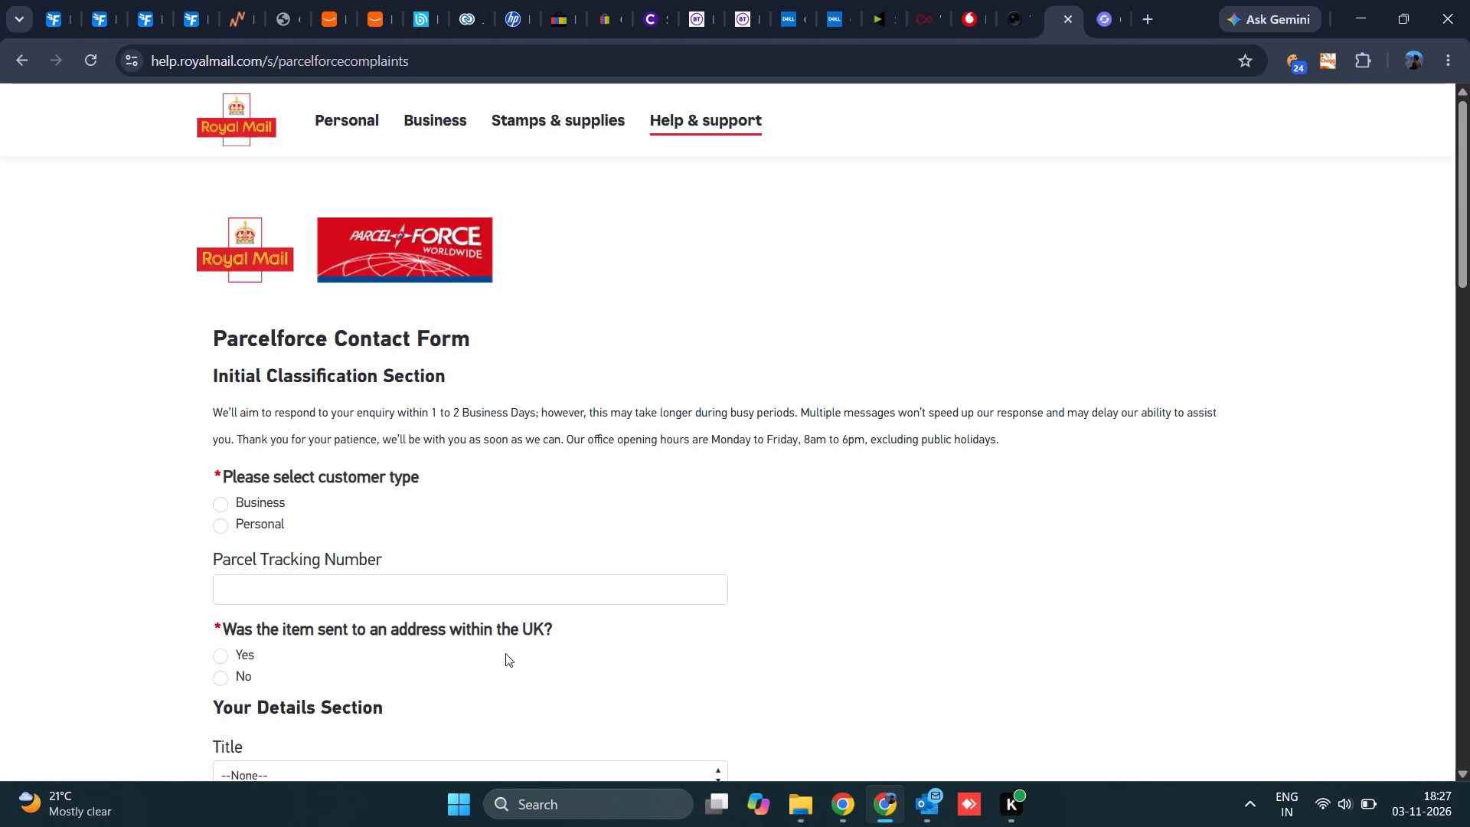
In FreeAgent Estimate 273 for Leygate Ltd, set the Haydon 9 Way 5A Power Supply quantity to 2 and save the item.
left_click(181, 30)
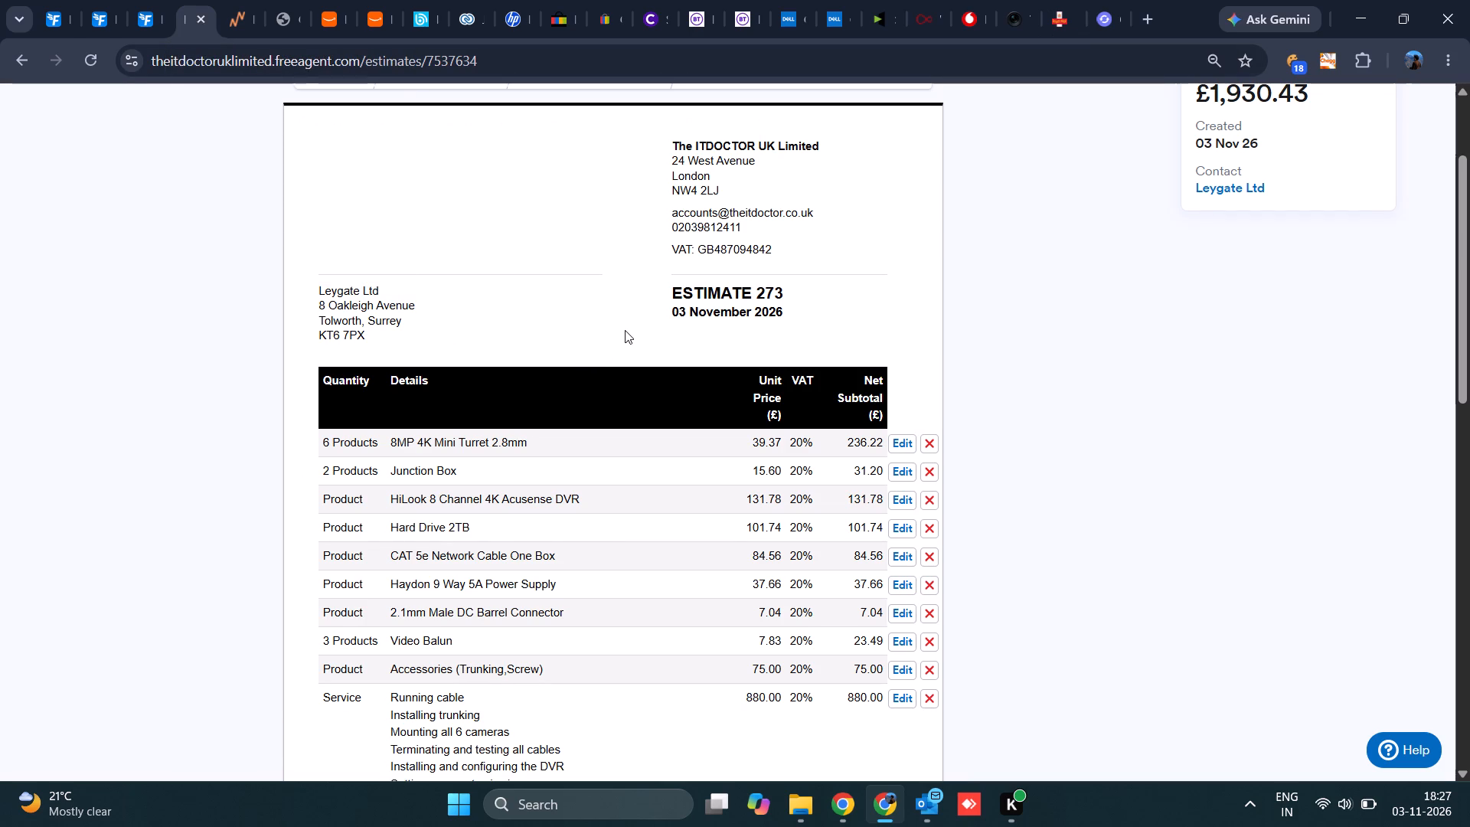
scroll(625, 330, "left", 1)
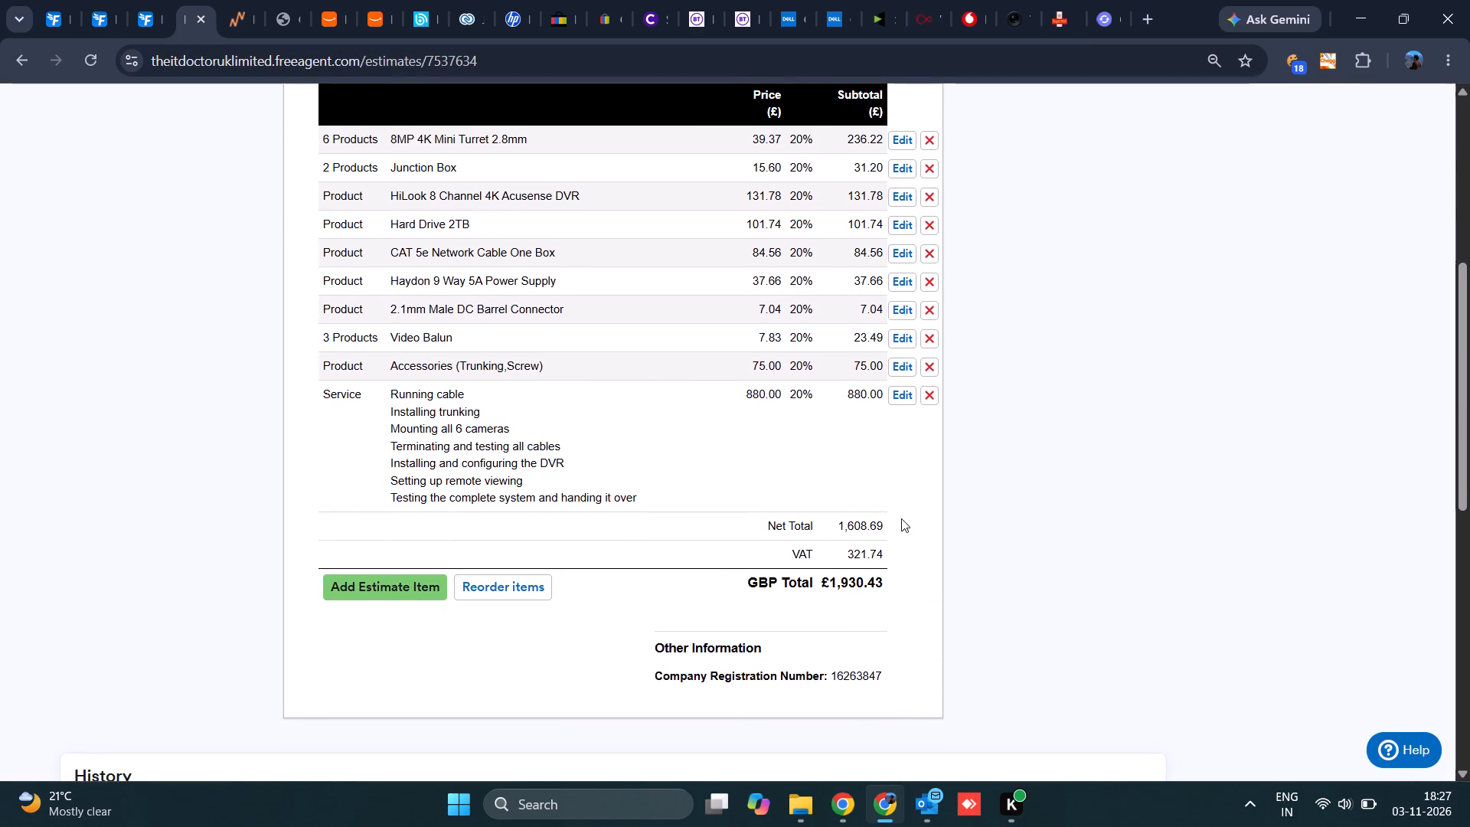
scroll(901, 518, "left", 2)
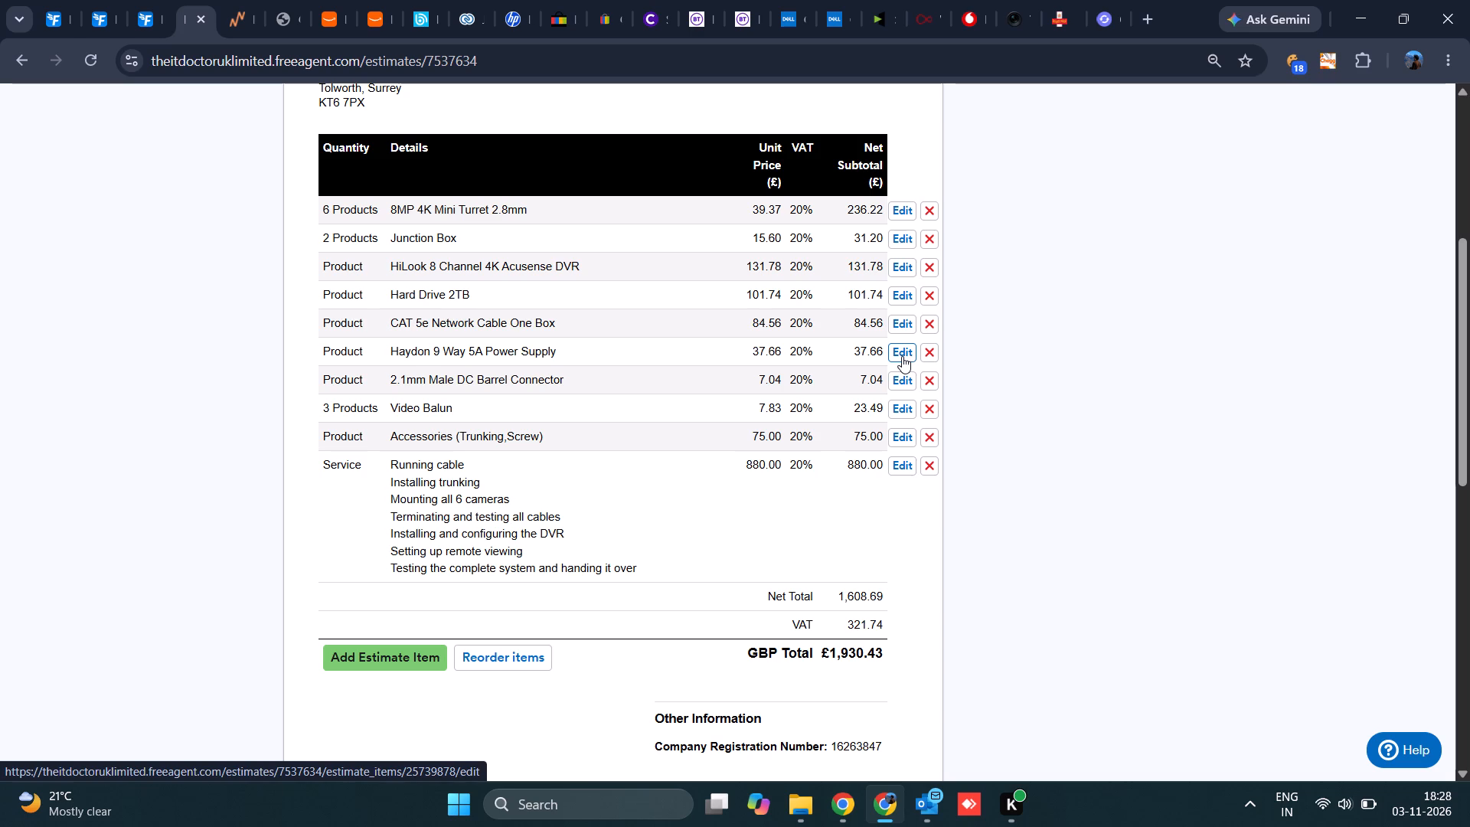
left_click(902, 355)
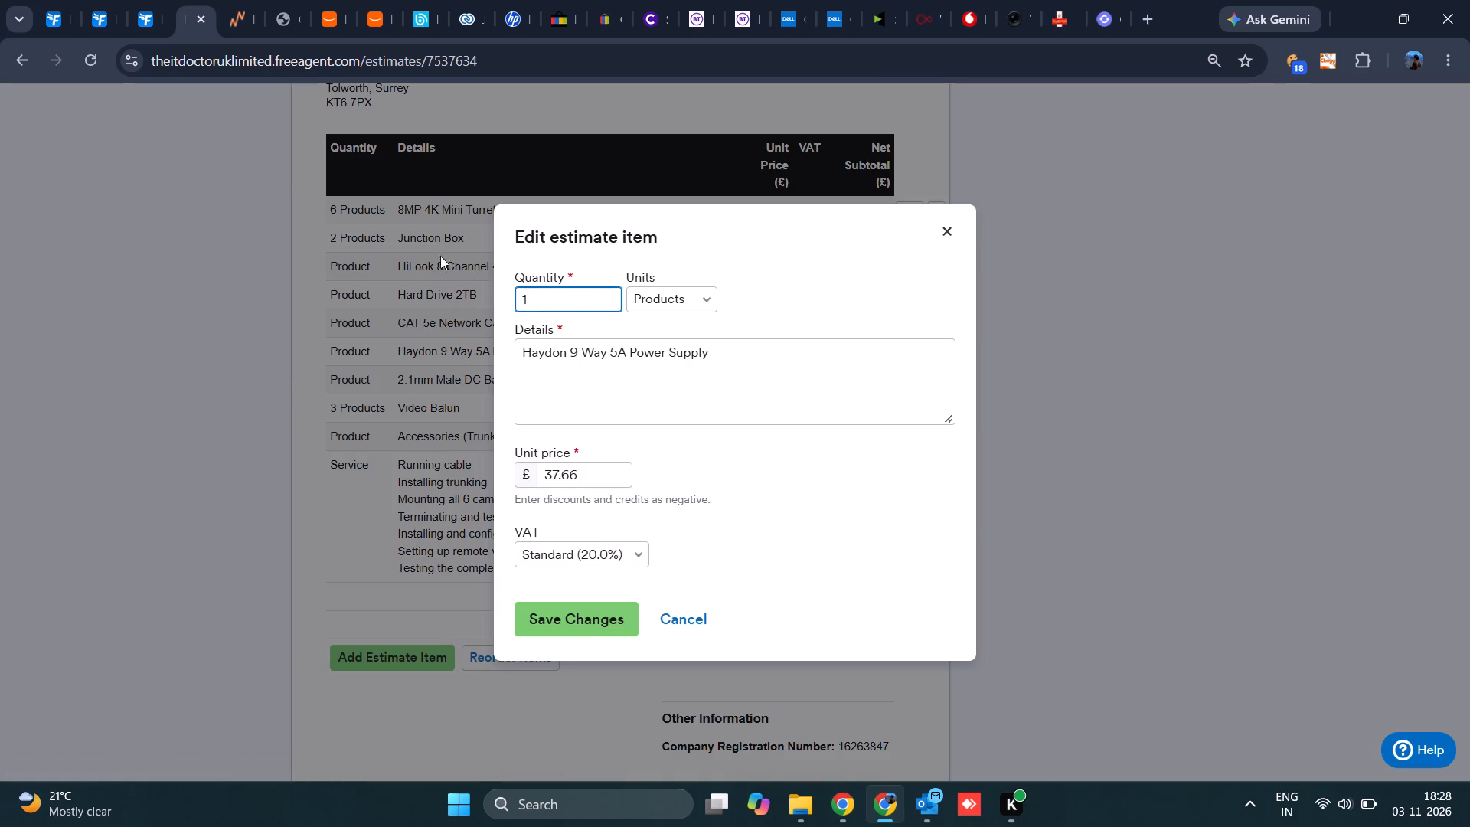
key("BackSpace")
key("2")
left_click(849, 294)
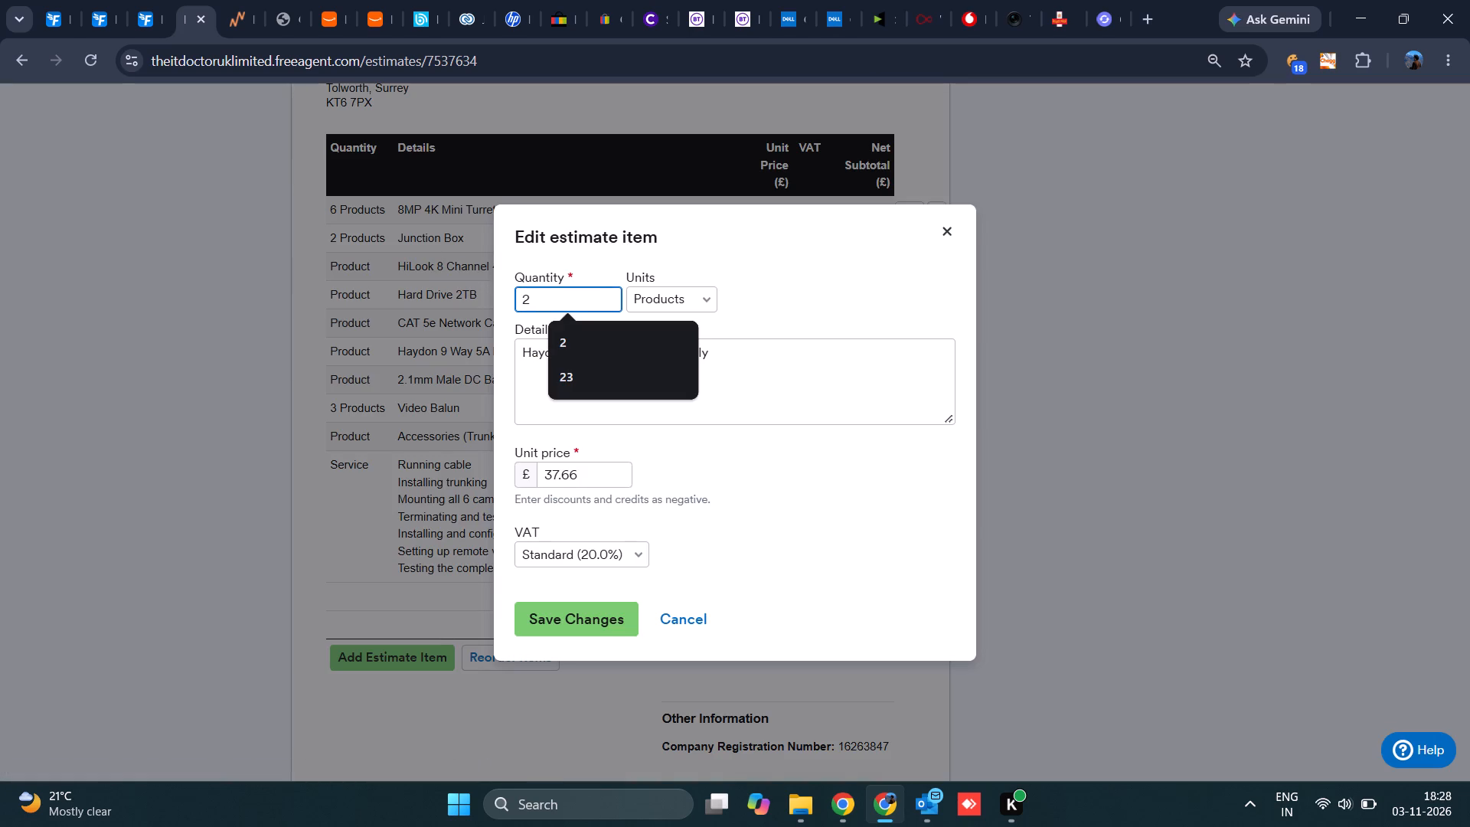
left_click(590, 619)
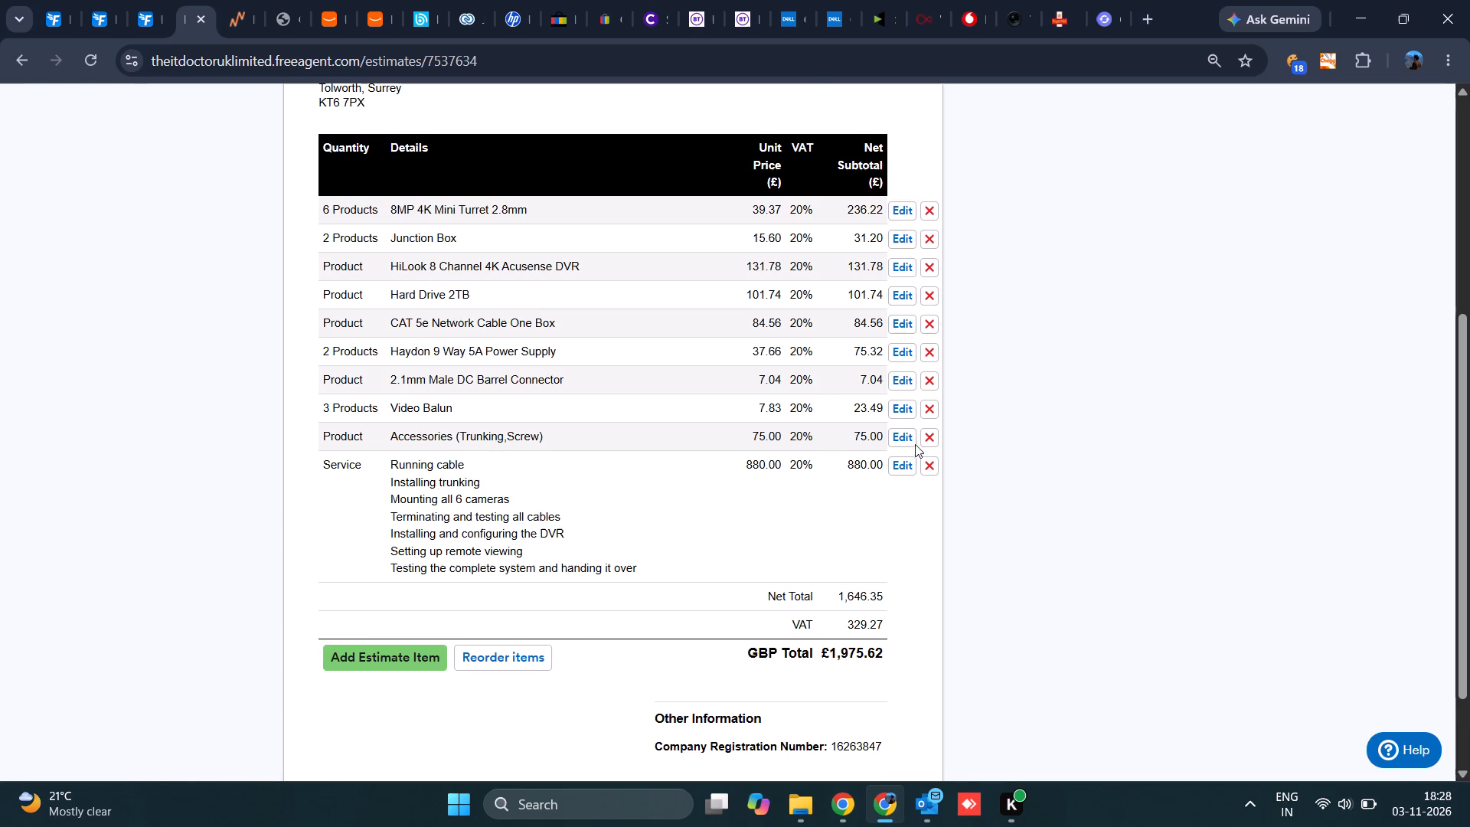
Replace the unit price of the cabling and camera installation service item with a new amount beginning with 1.
left_click(902, 466)
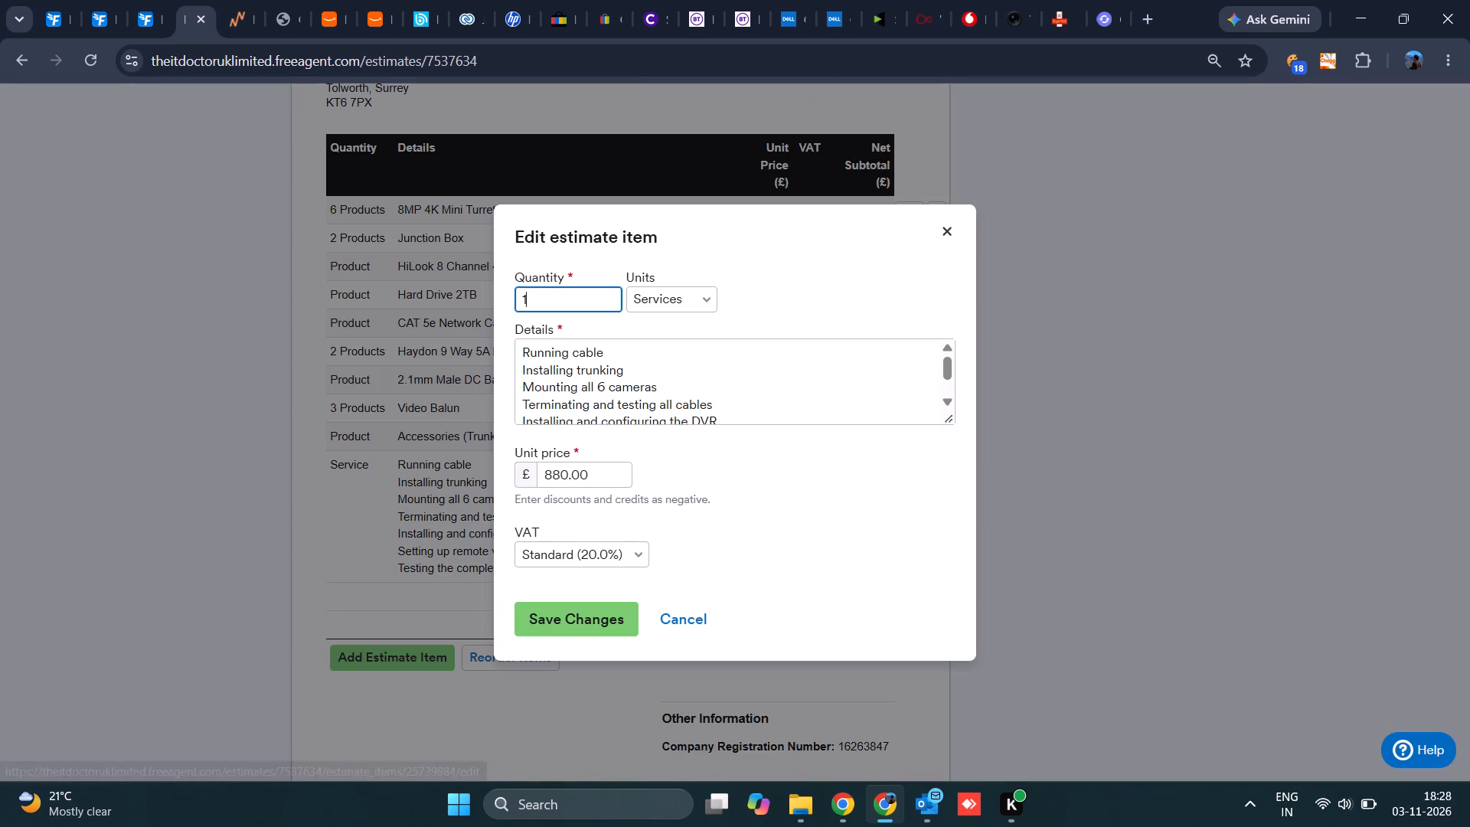
left_click_drag(598, 477, 500, 479)
key("1")
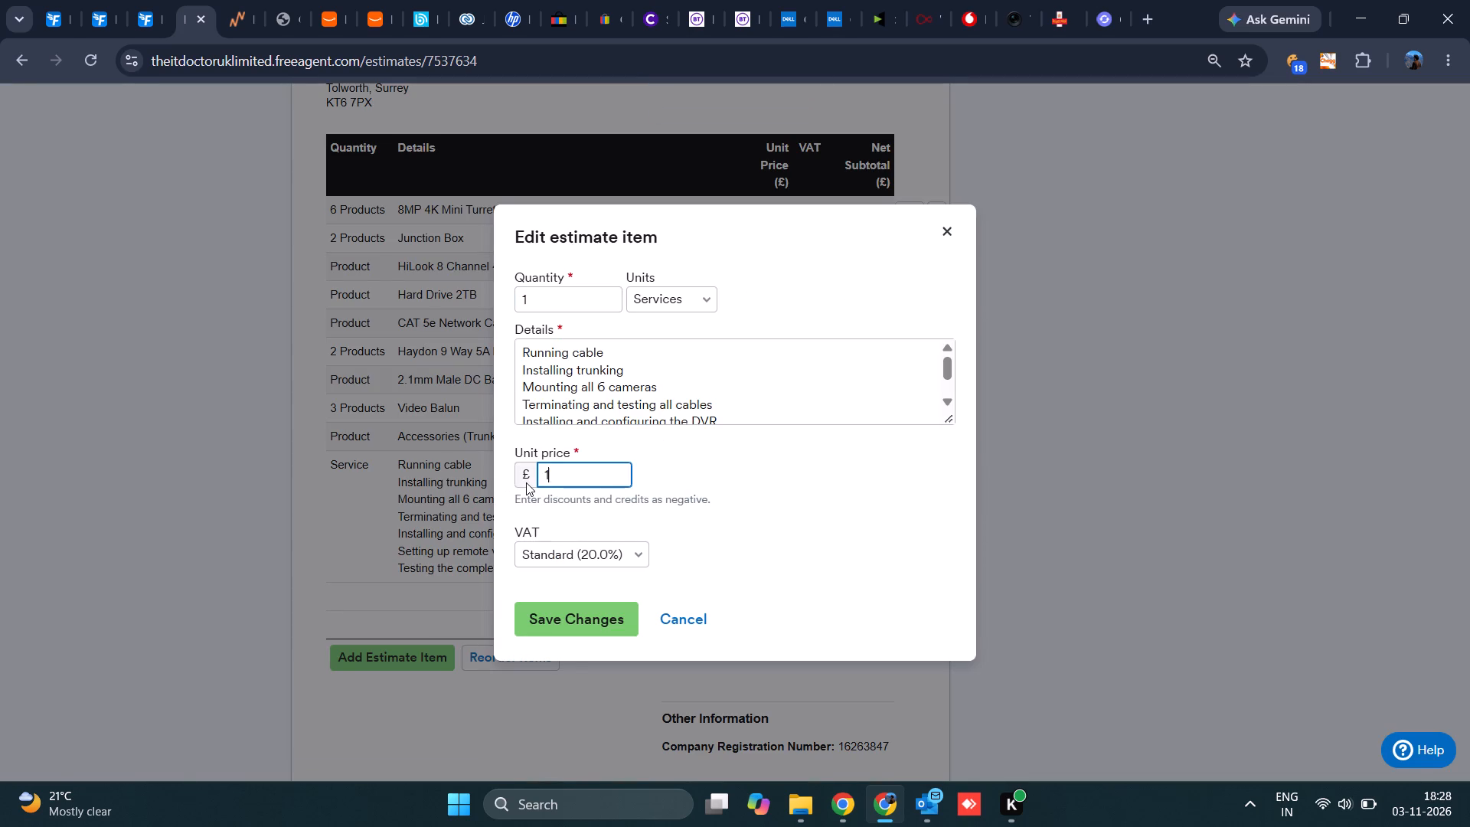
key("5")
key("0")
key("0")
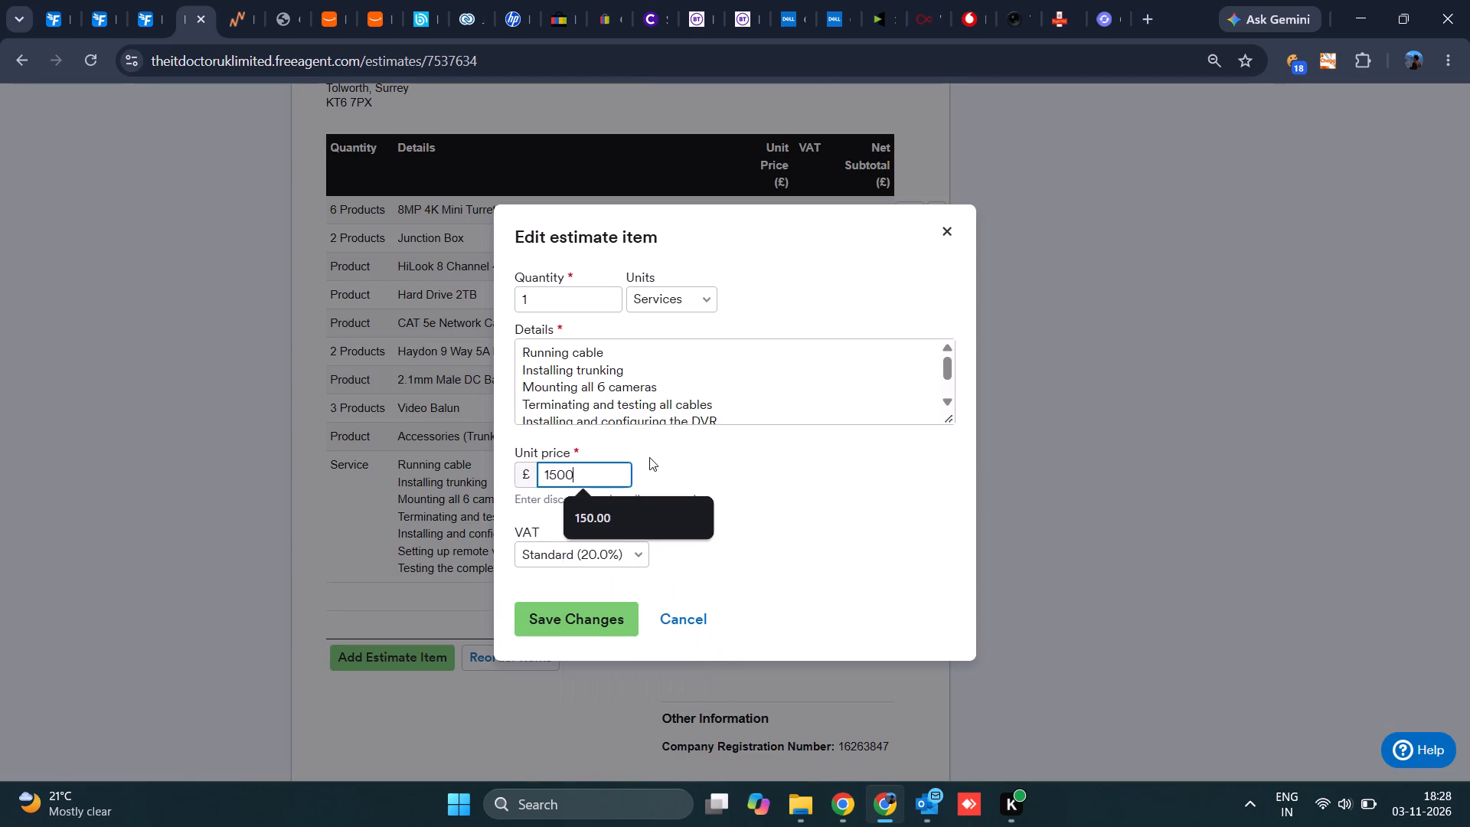
scroll(626, 392, "left", 1)
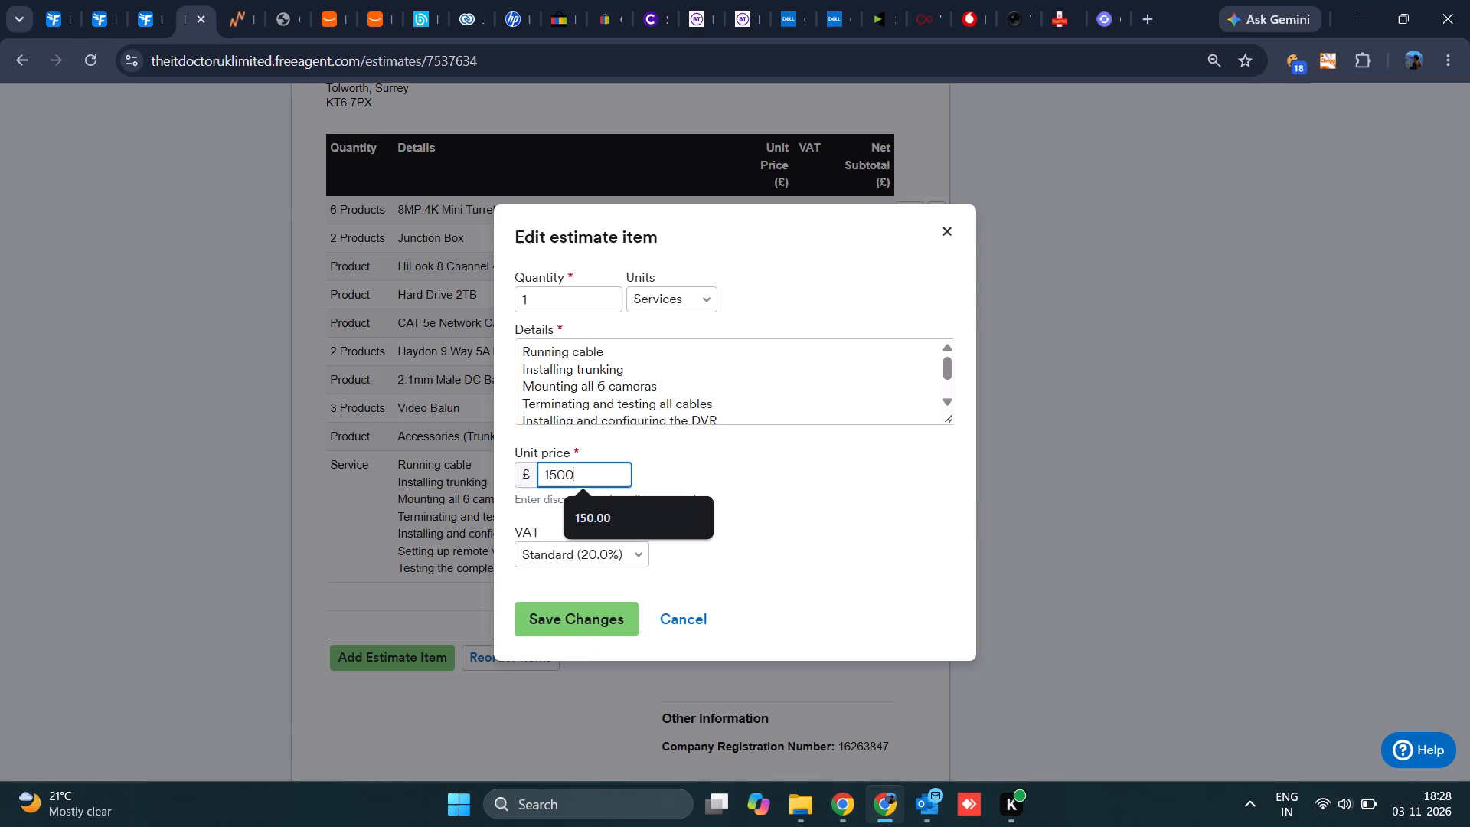
scroll(626, 392, "left", 2)
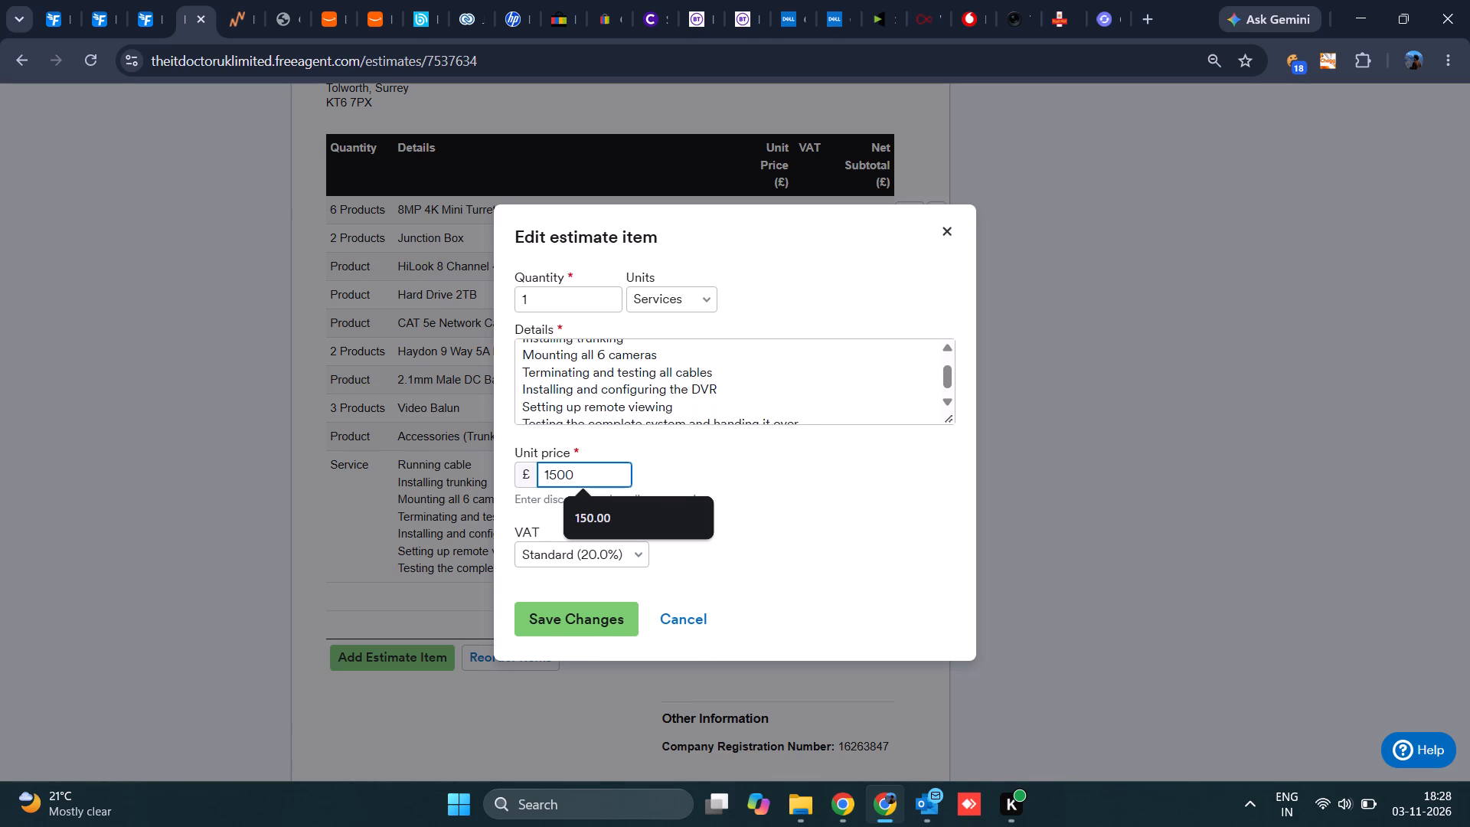
scroll(626, 392, "left", 1)
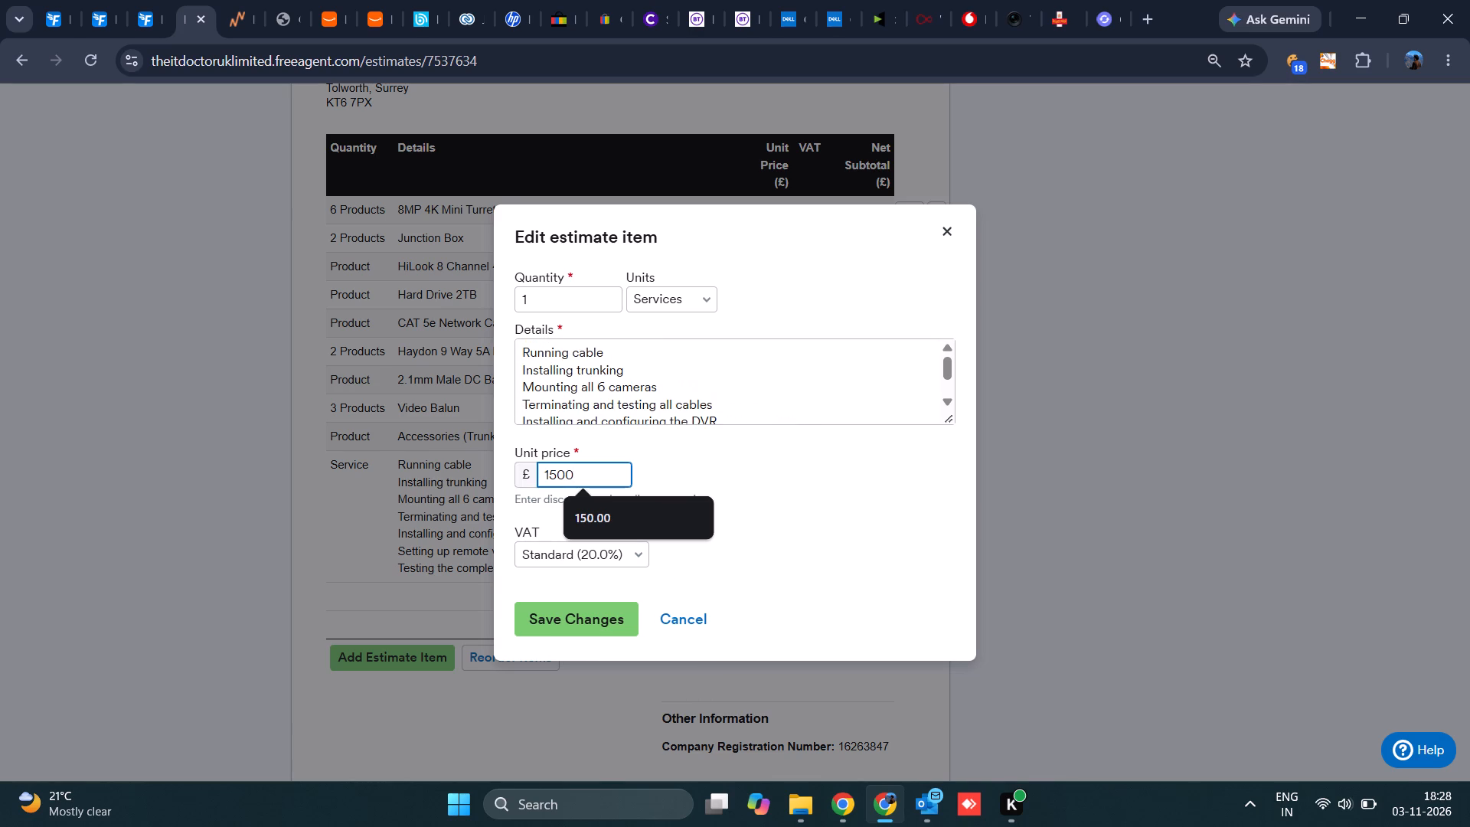
scroll(626, 392, "left", 2)
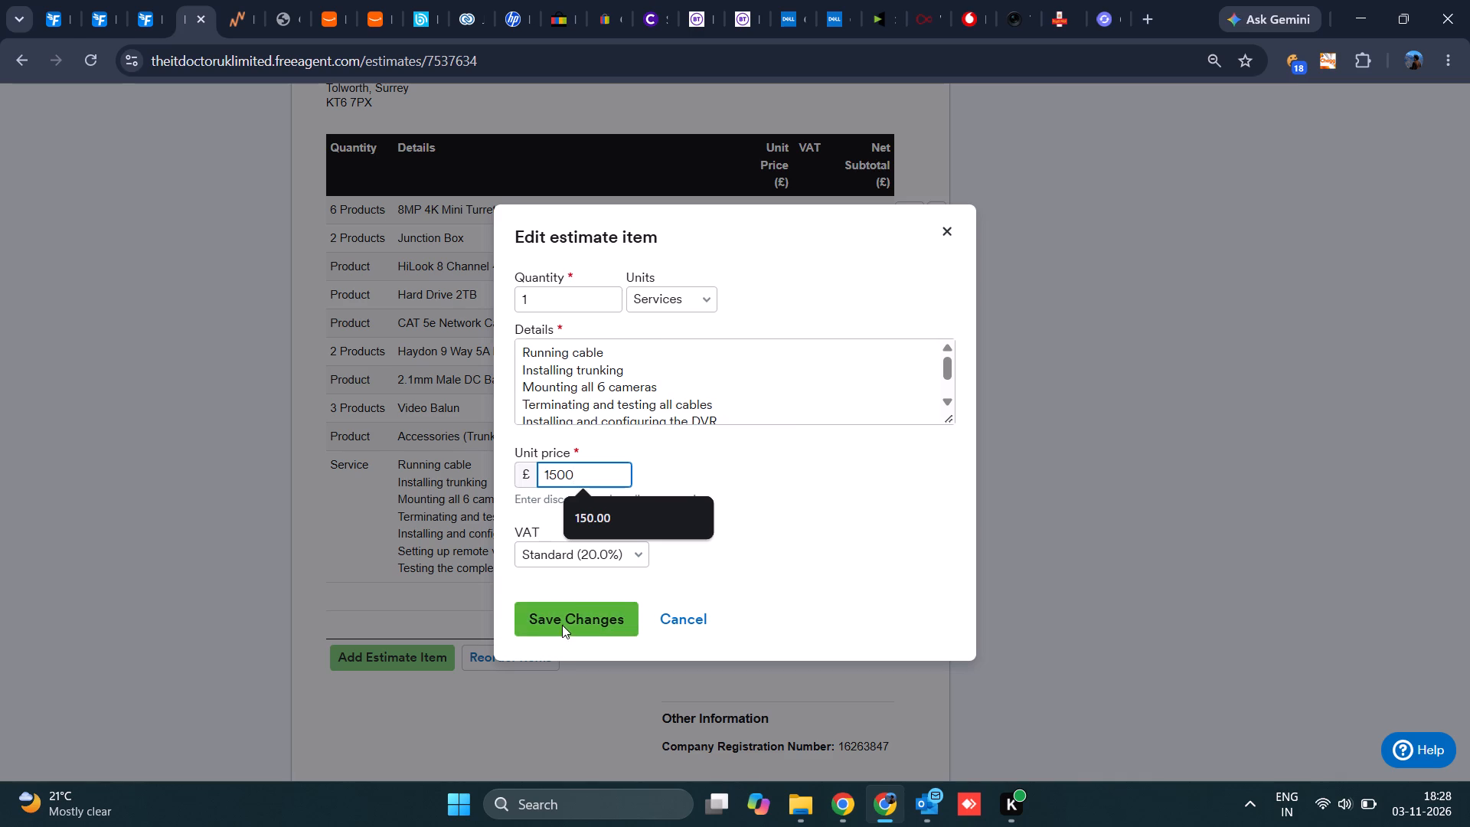
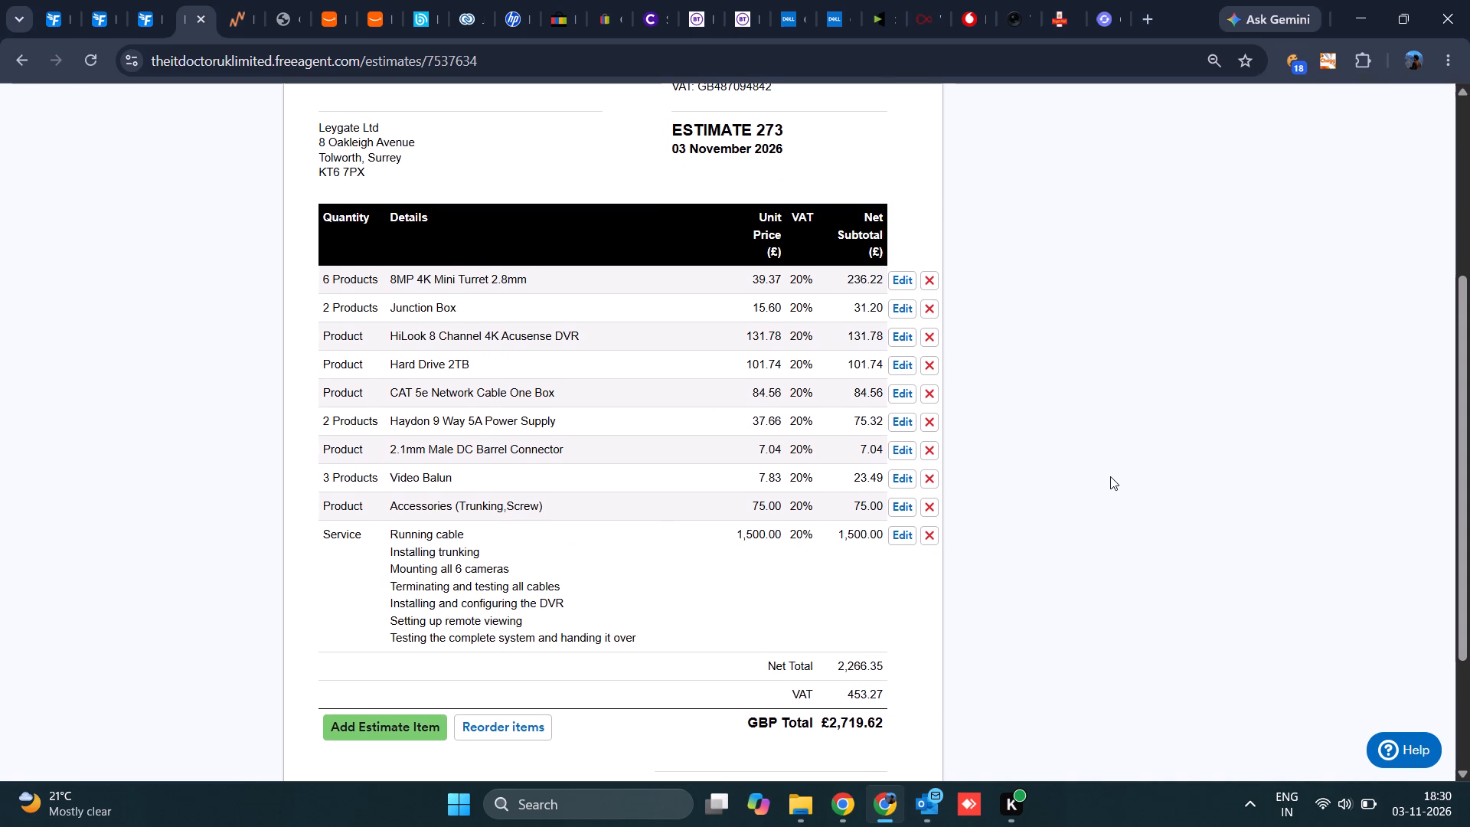
Capture a screenshot region of Estimate 273 covering the customer address, all item rows and the GBP total.
key("Print")
left_click_drag(294, 99, 642, 405)
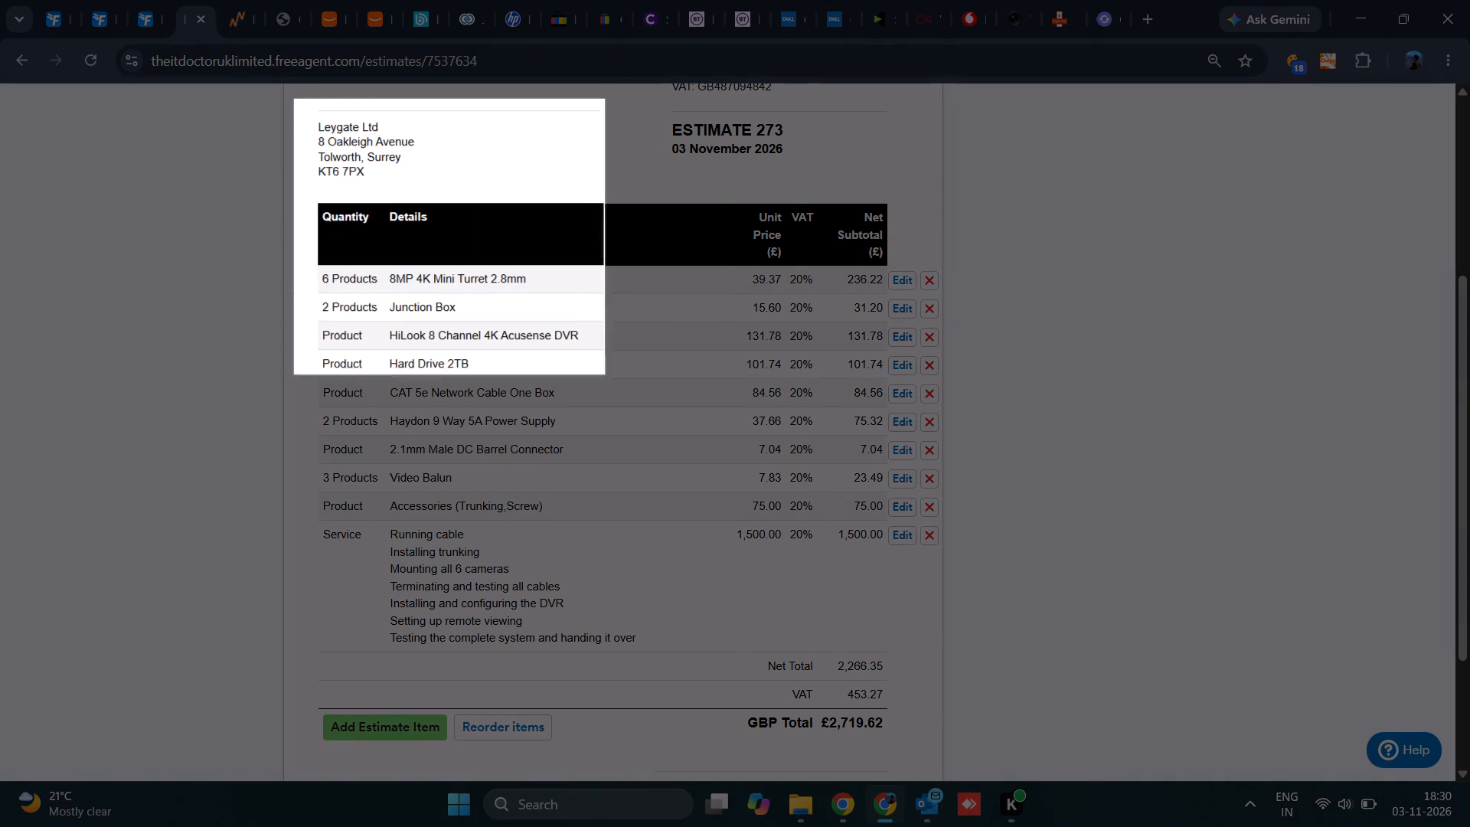
left_click_drag(642, 405, 952, 754)
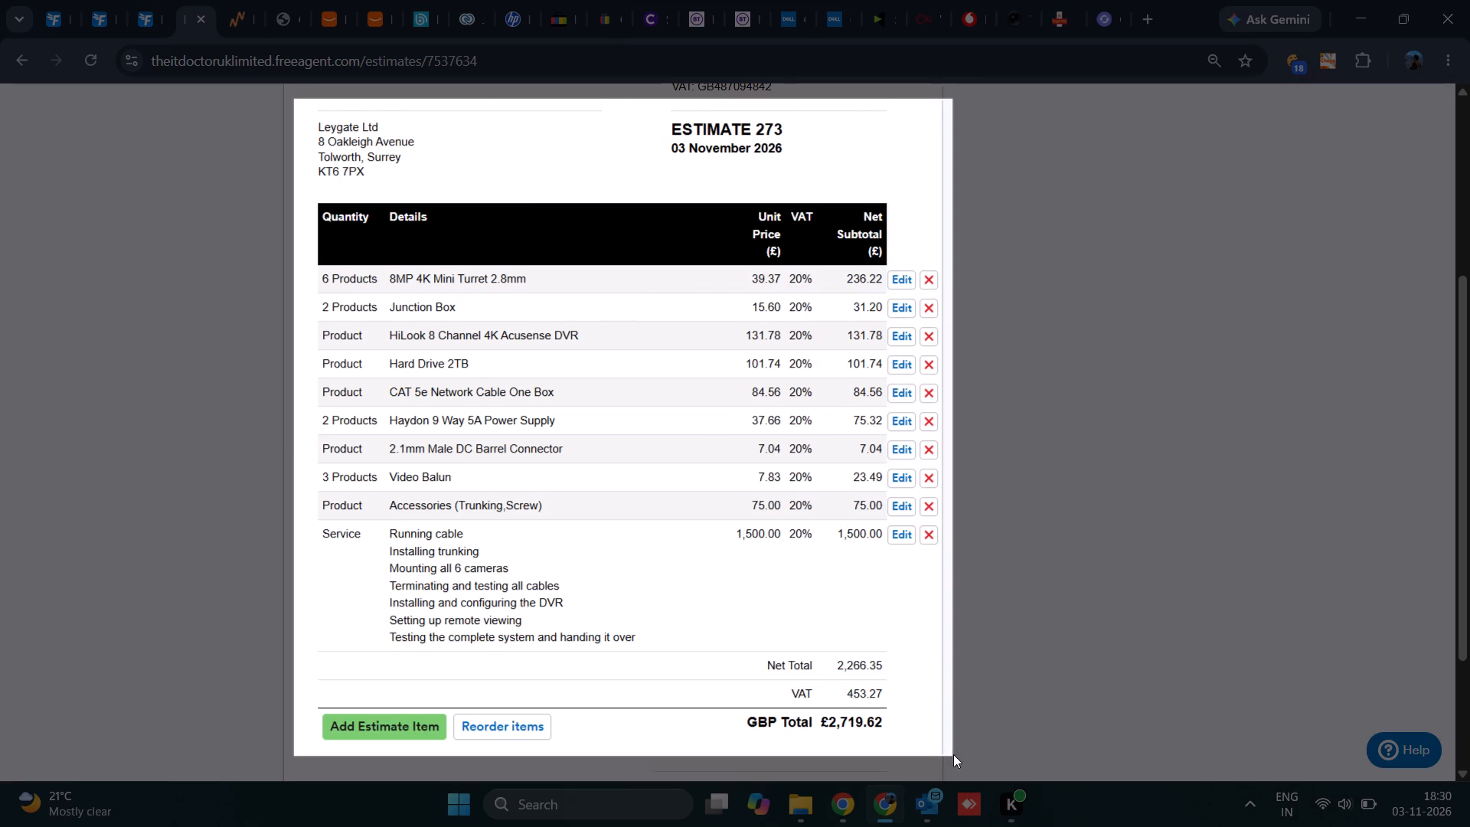
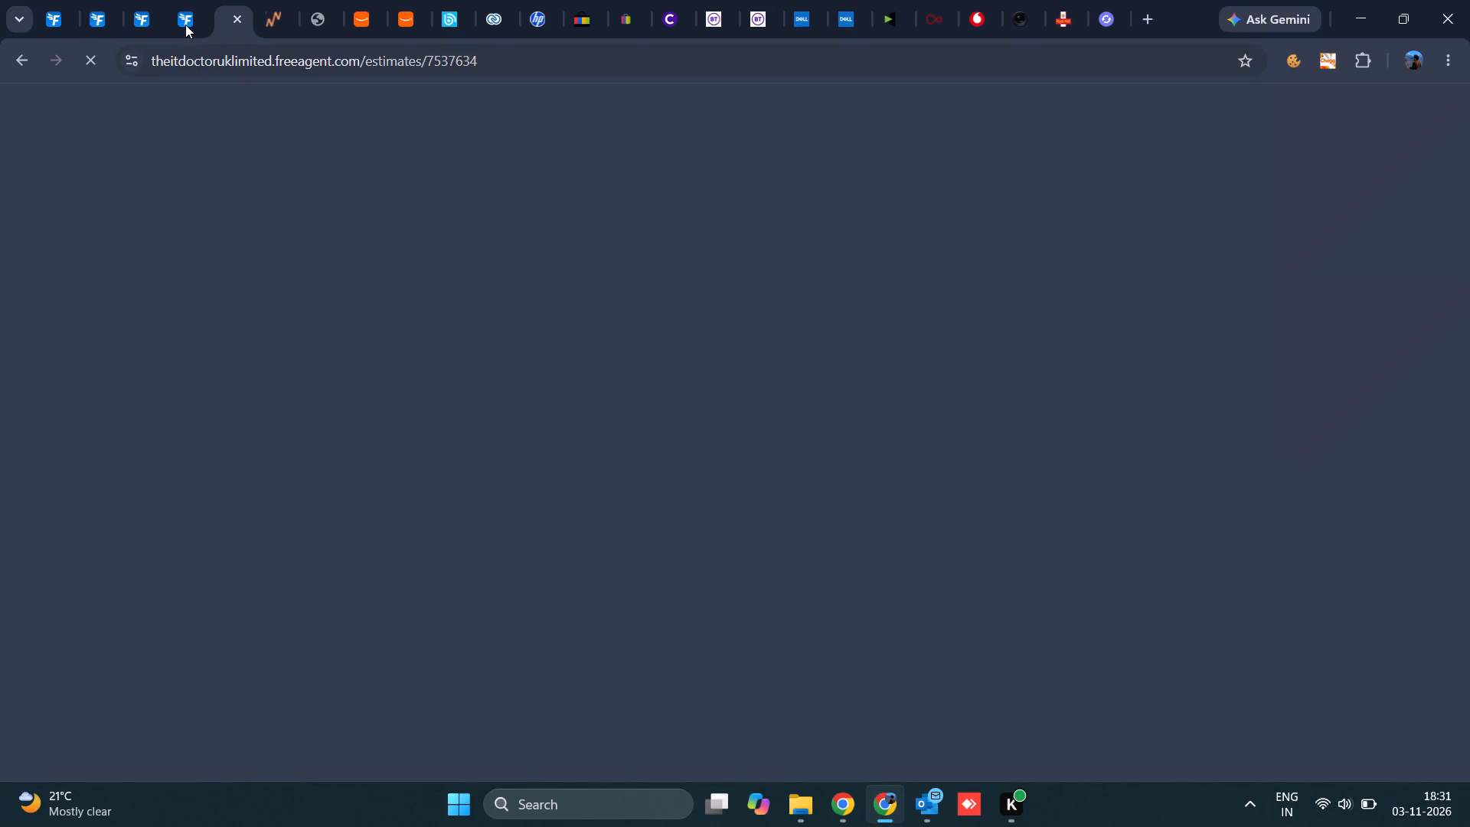
Open Estimate 272 from Leygate Ltd's contact estimates, leaving Estimate 273 open in its duplicate tab.
left_click(188, 31)
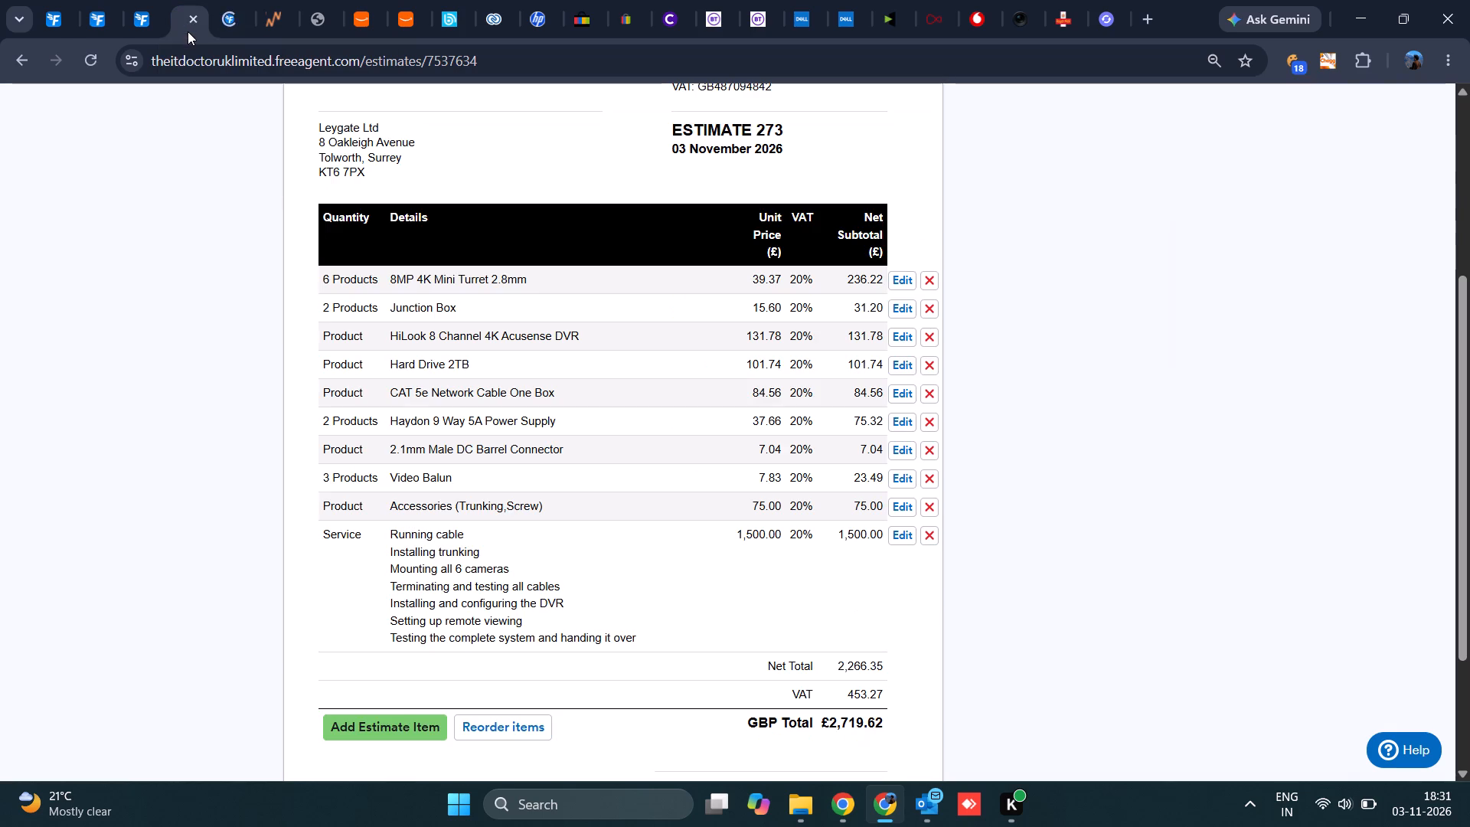
left_click(230, 31)
left_click(185, 22)
scroll(1083, 329, "up", 2)
left_click(1236, 272)
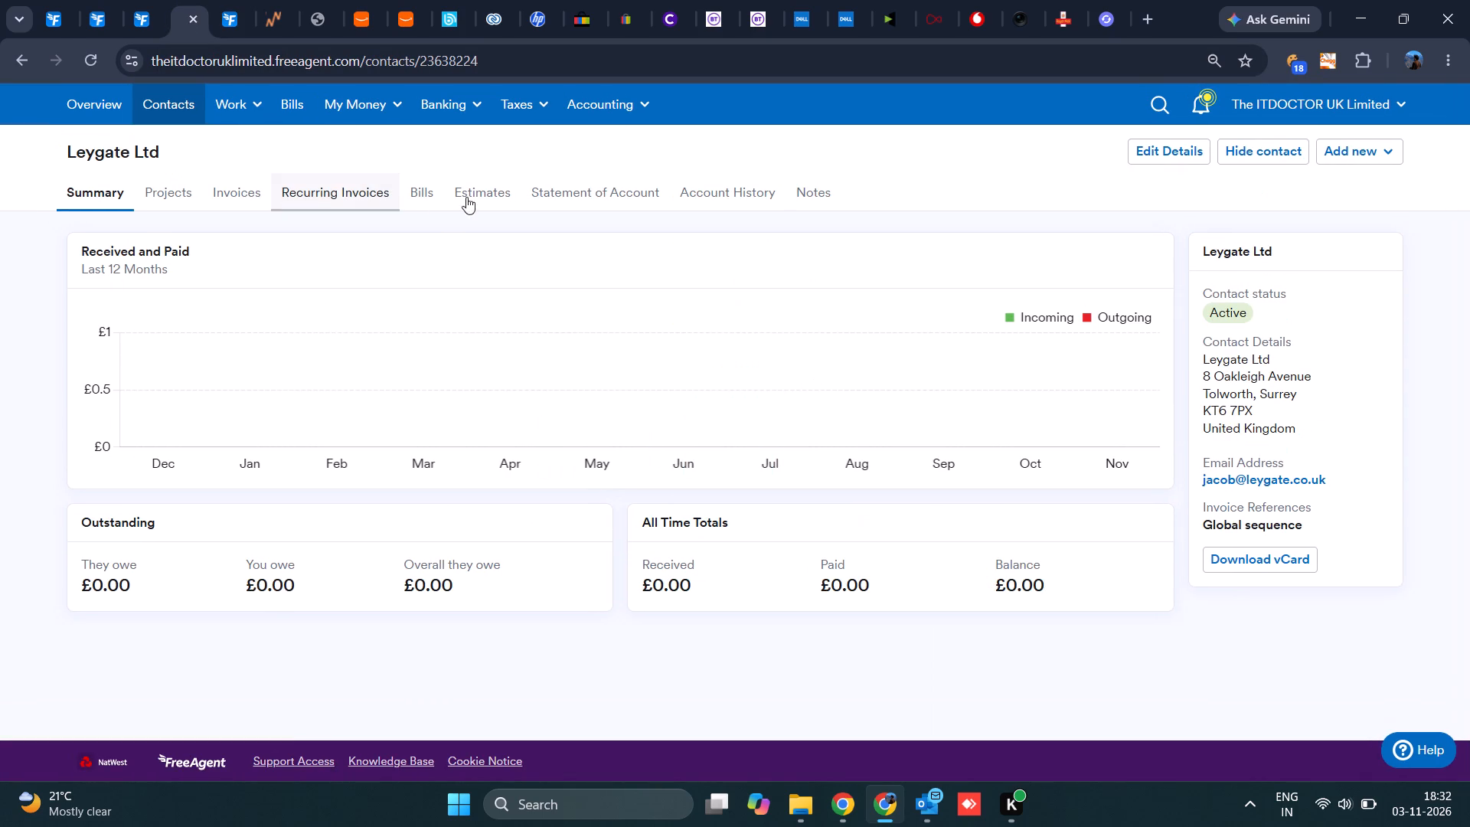
left_click(479, 194)
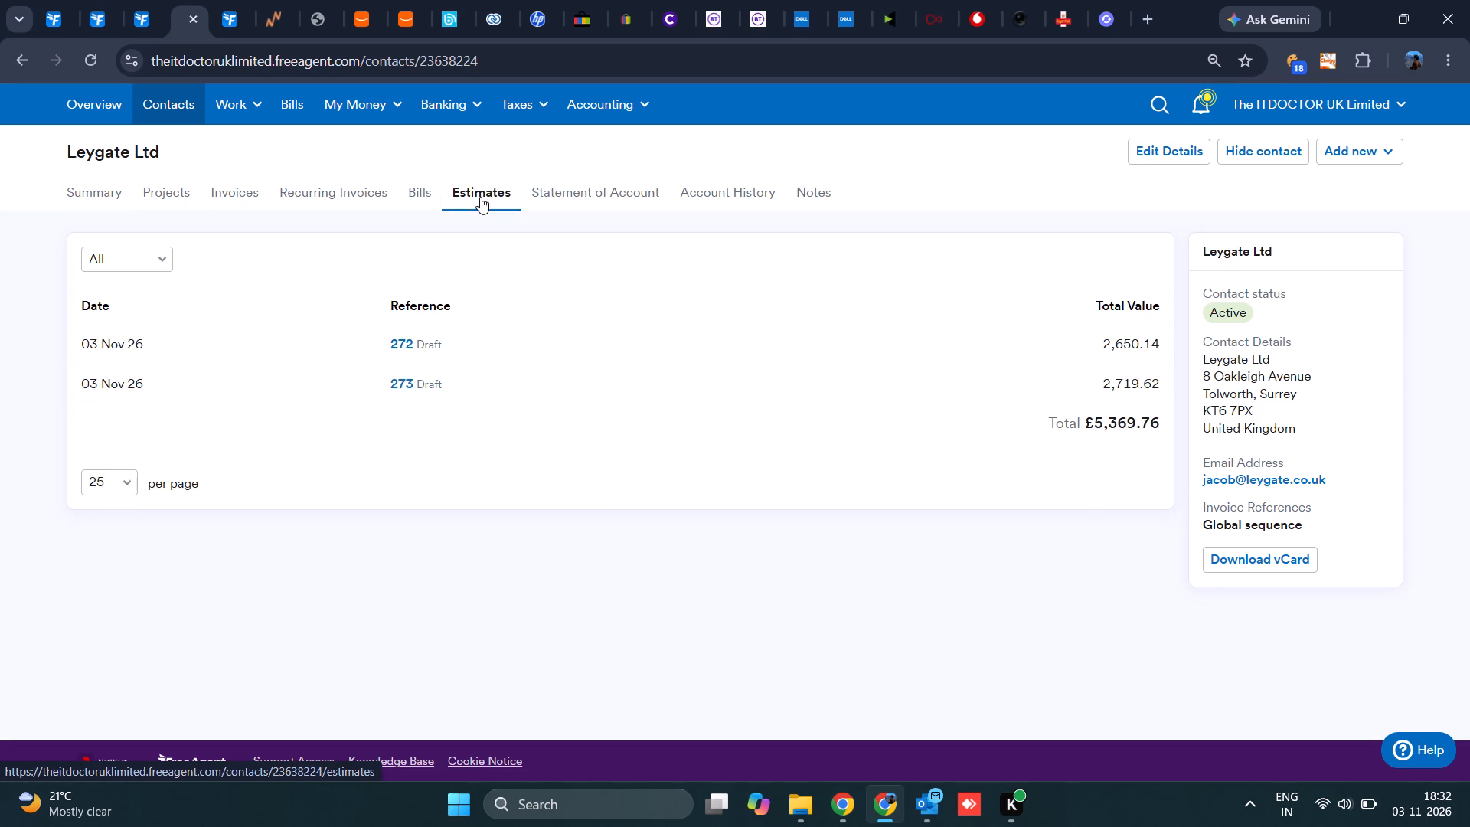
left_click(403, 343)
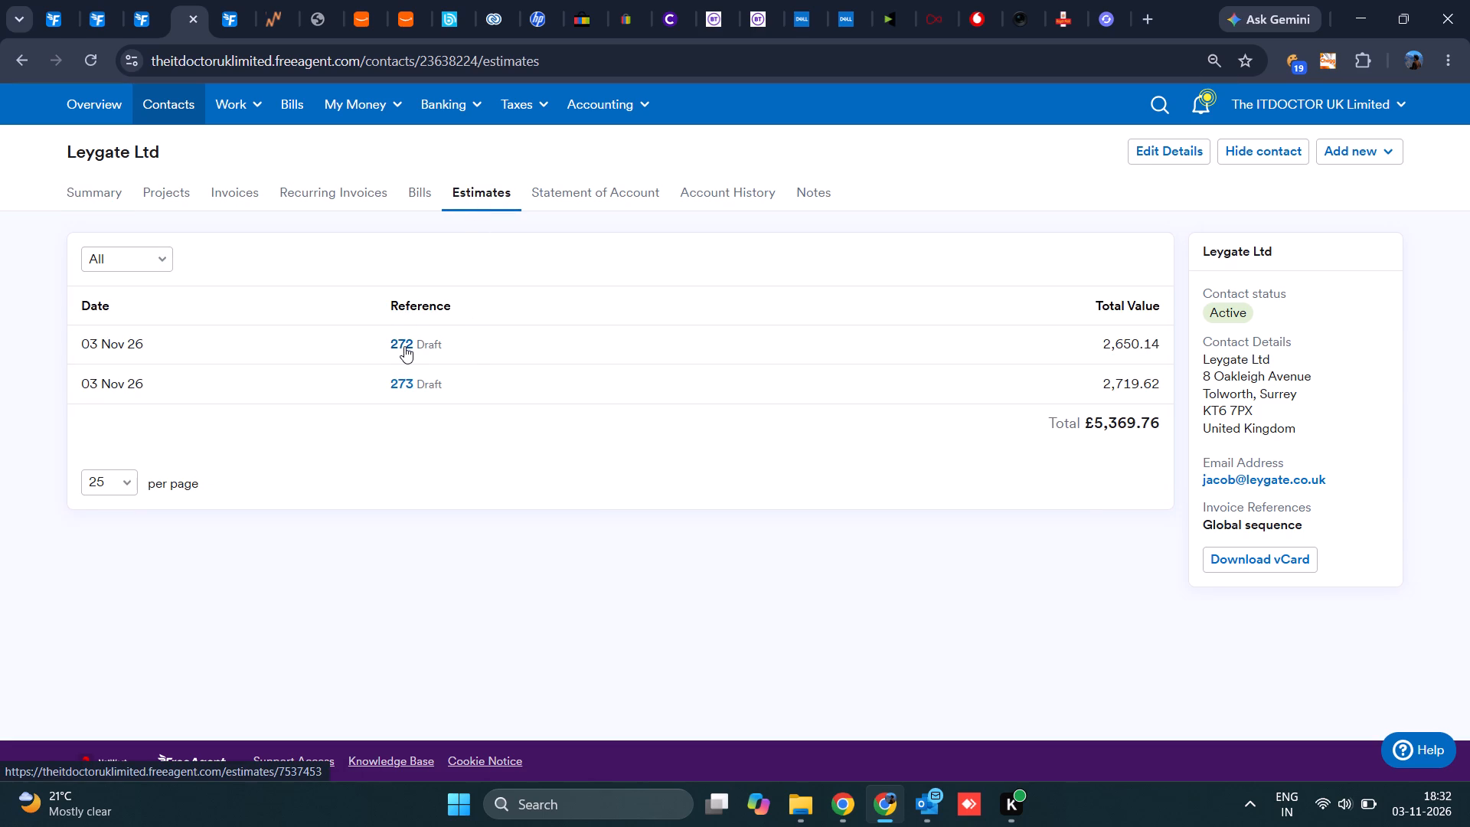
left_click(403, 343)
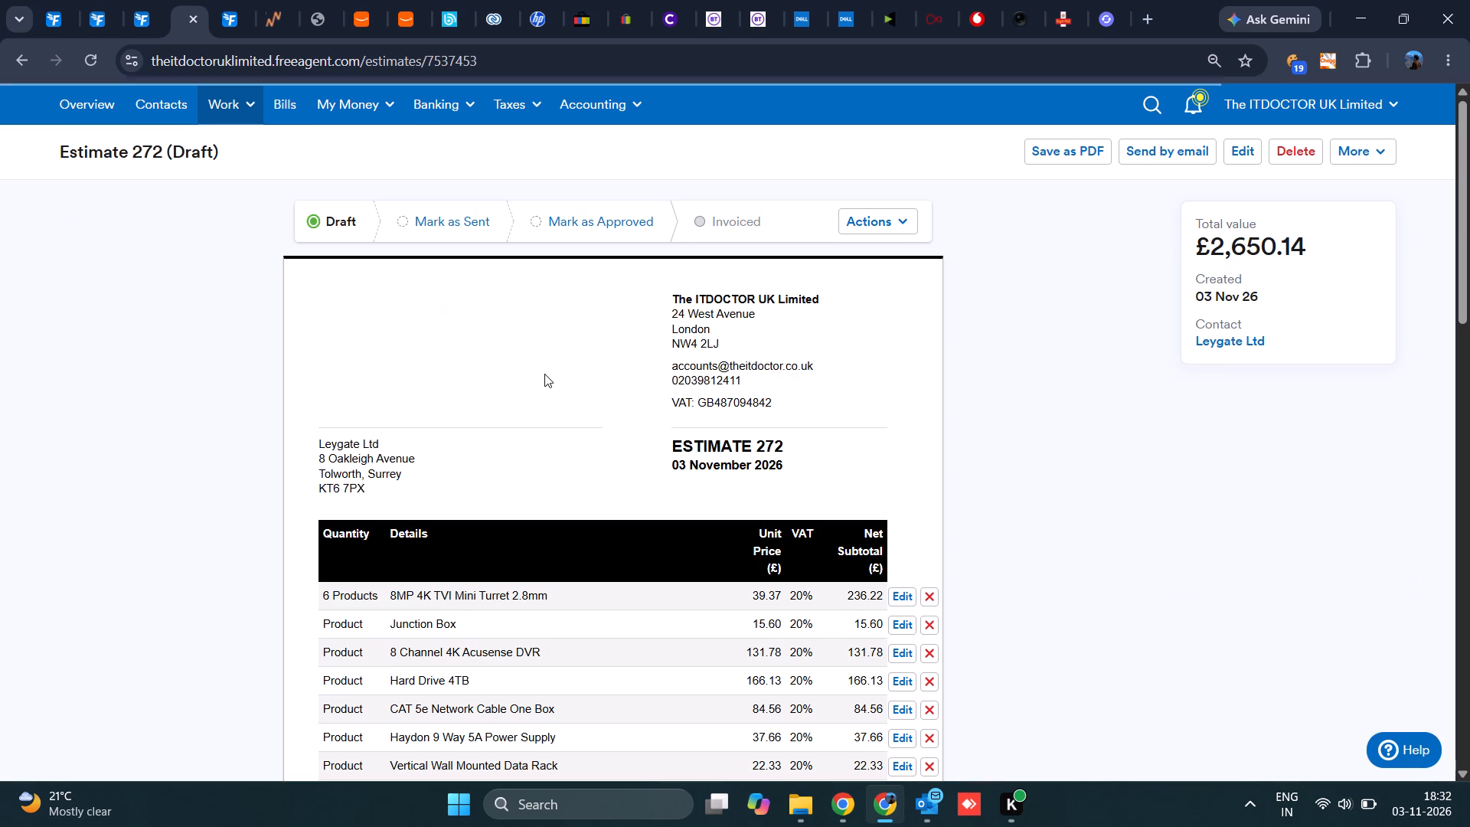
Copy the Hard Drive 4TB unit price, 166.13, from Estimate 272.
scroll(550, 384, "down", 1)
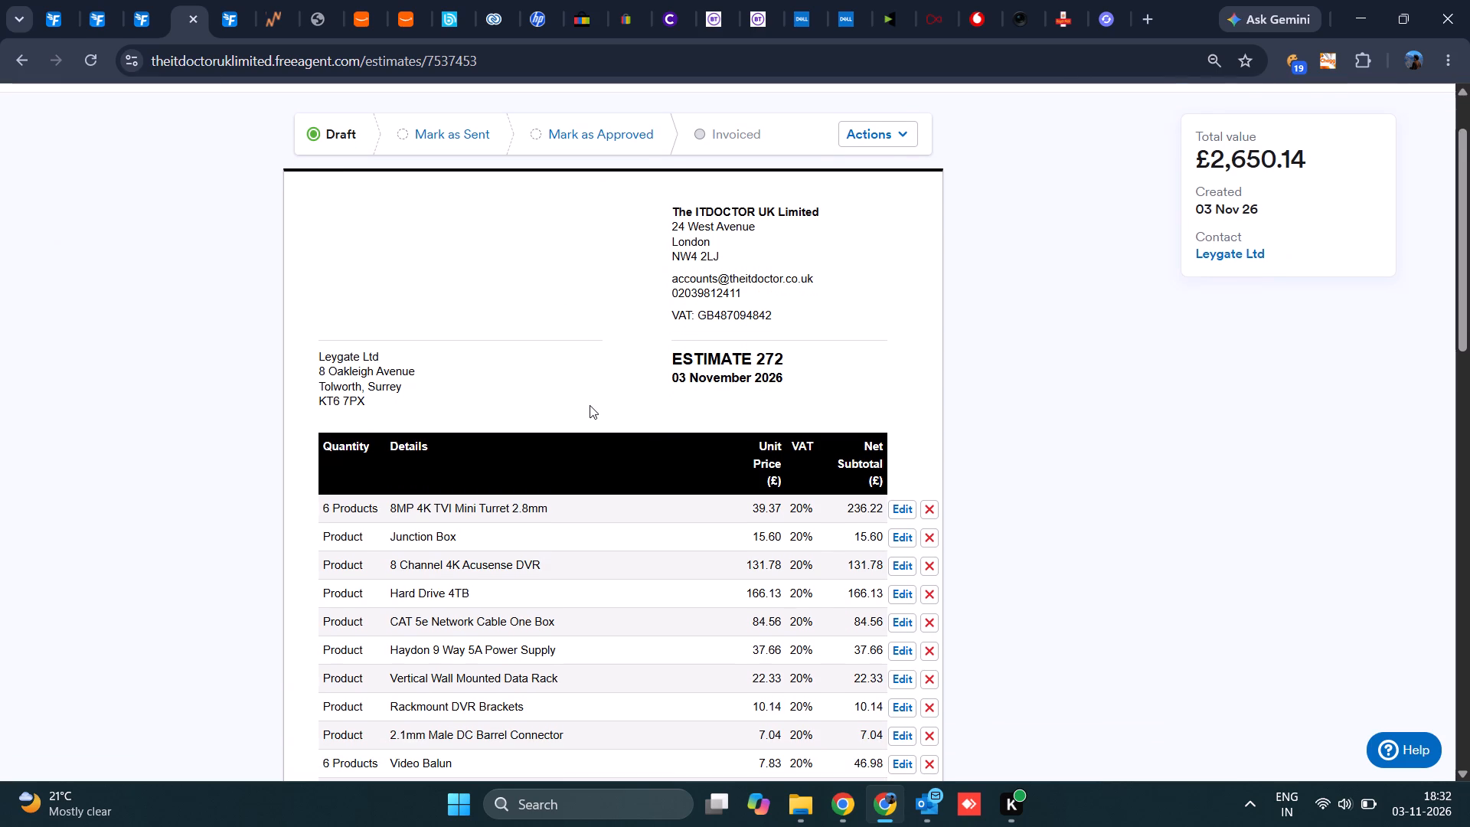
scroll(590, 405, "down", 1)
left_click(749, 588)
left_click_drag(746, 592, 746, 591)
left_click_drag(746, 591, 776, 593)
left_click(782, 593)
left_click_drag(746, 591, 746, 590)
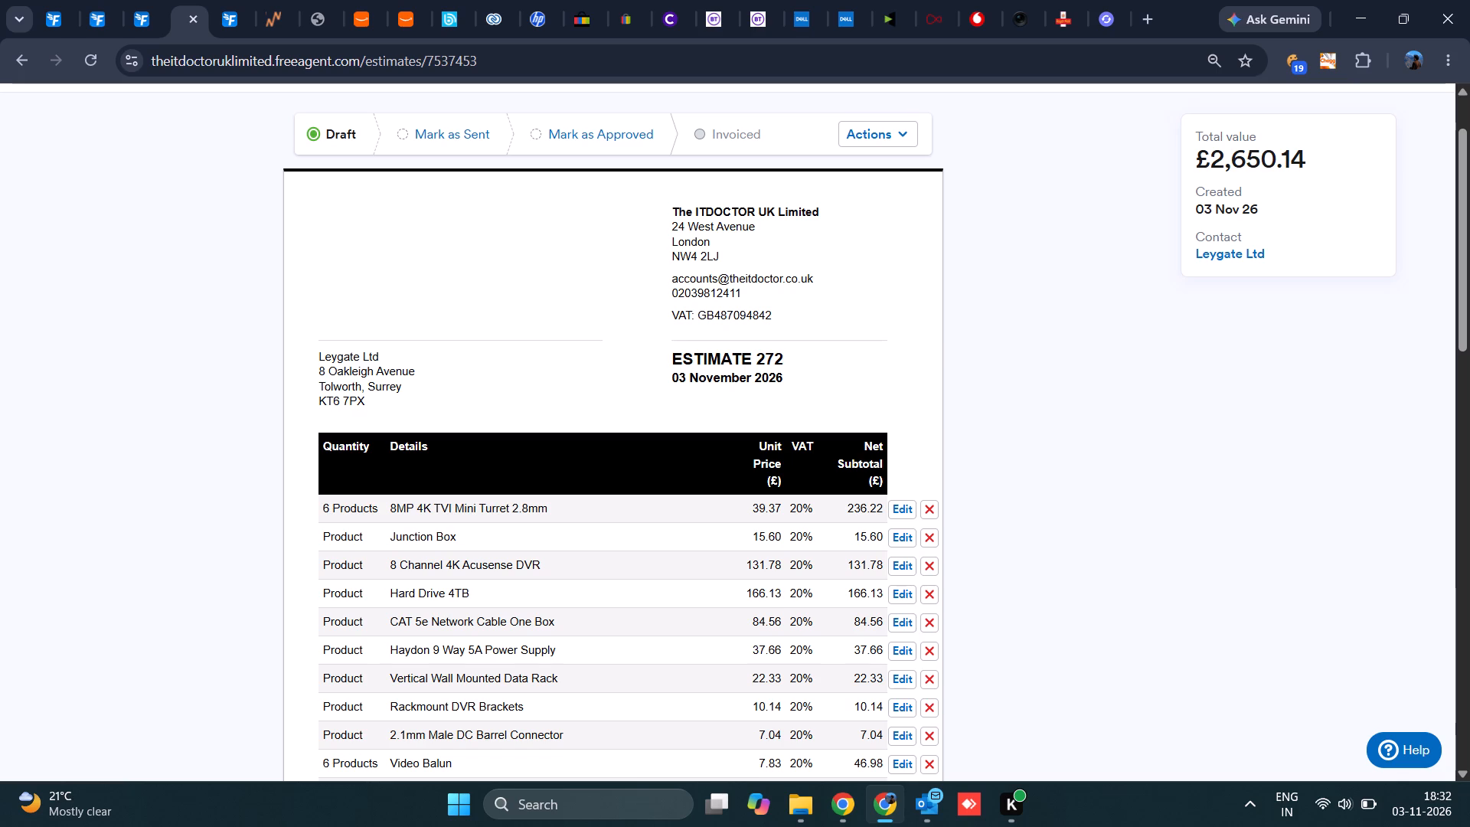
left_click_drag(746, 590, 781, 591)
key("ctrl+c")
key("ctrl+c")
key("ctrl+c")
scroll(781, 593, "down", 1)
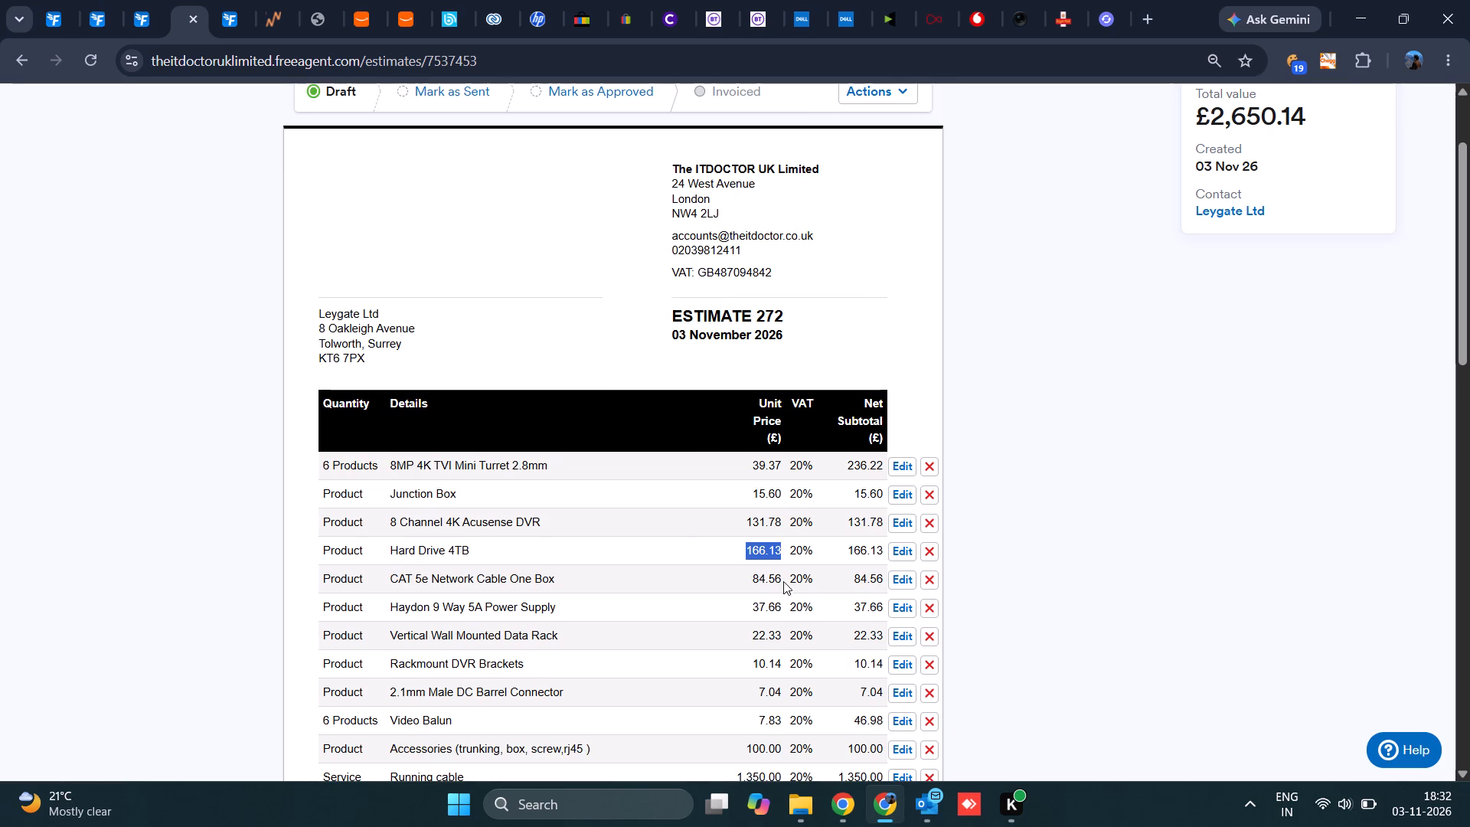
scroll(378, 129, "down", 1)
In Estimate 273, change the hard drive item to Hard Drive 4TB with a unit price of £166.13 and save it.
left_click(221, 31)
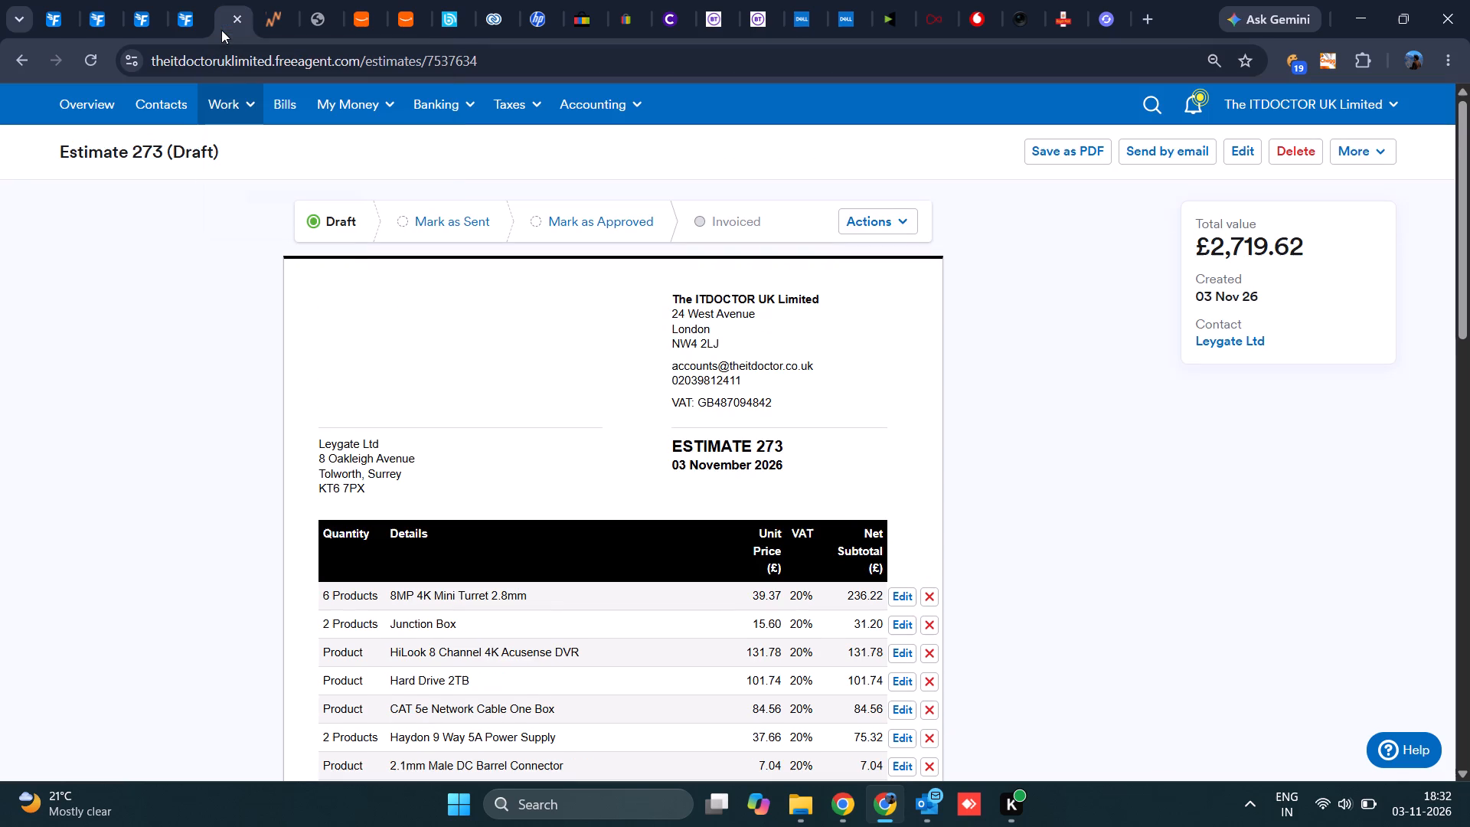
scroll(619, 583, "down", 1)
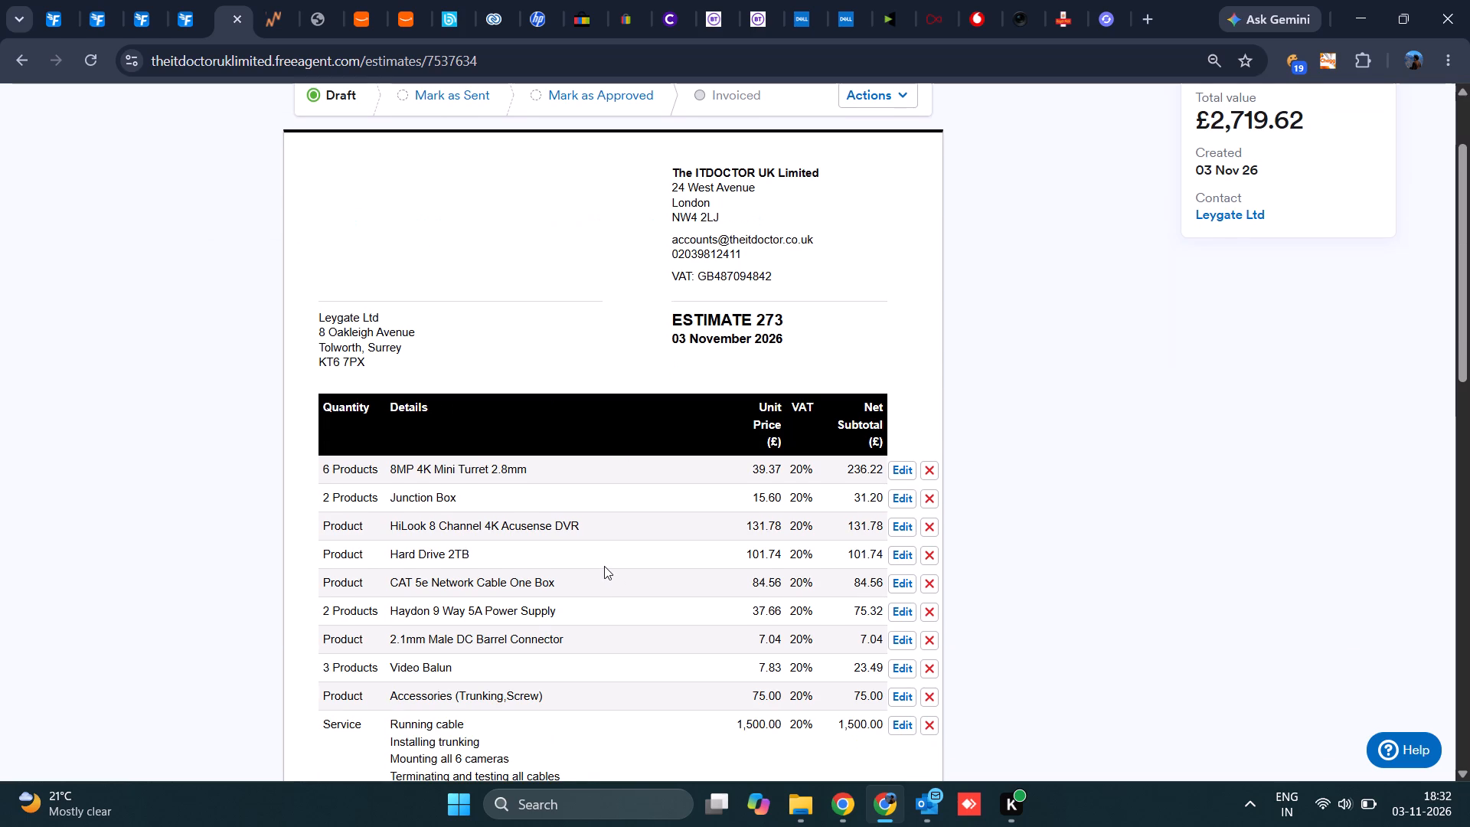
scroll(604, 566, "down", 1)
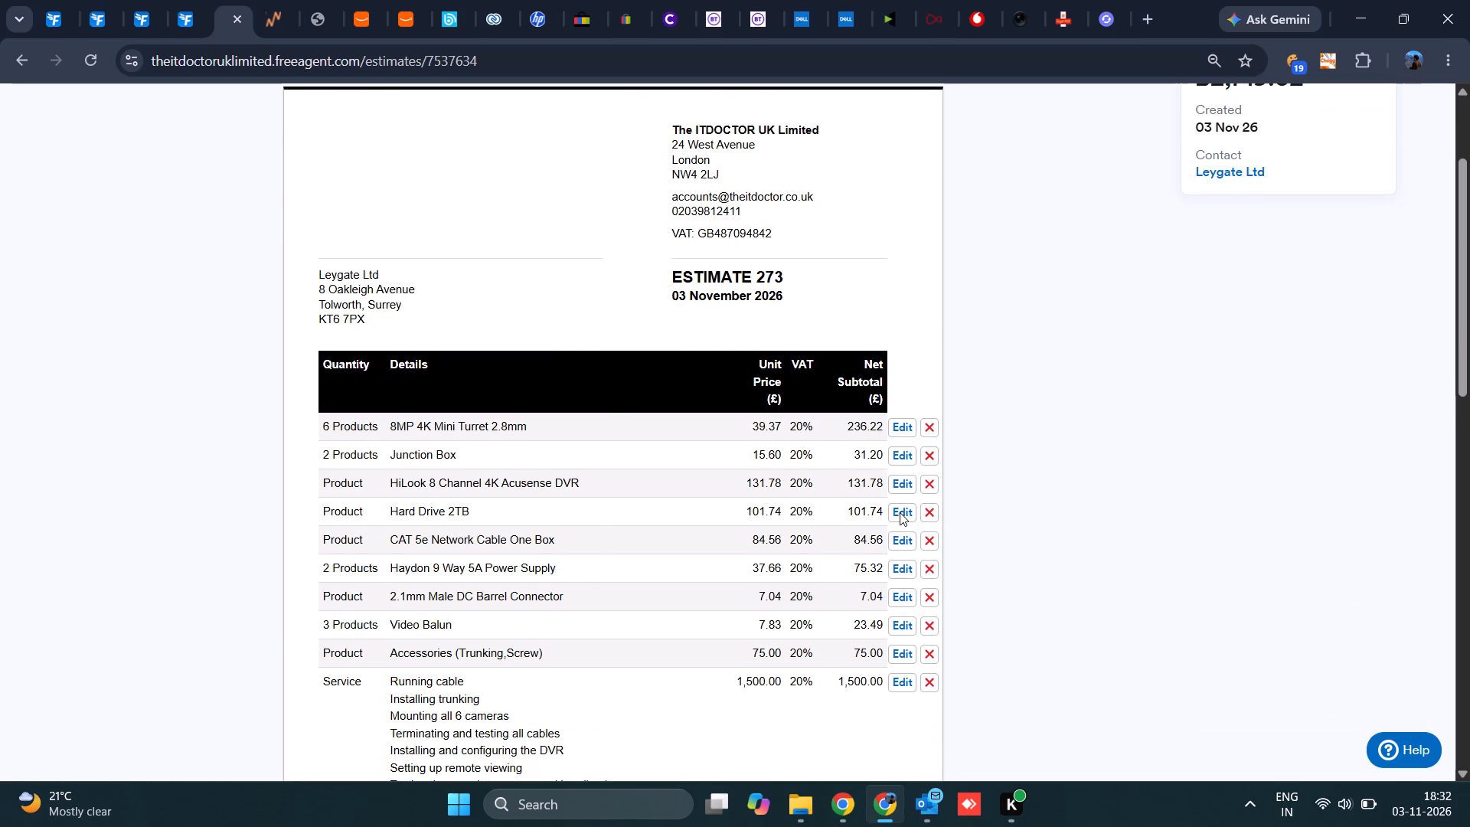
left_click(900, 512)
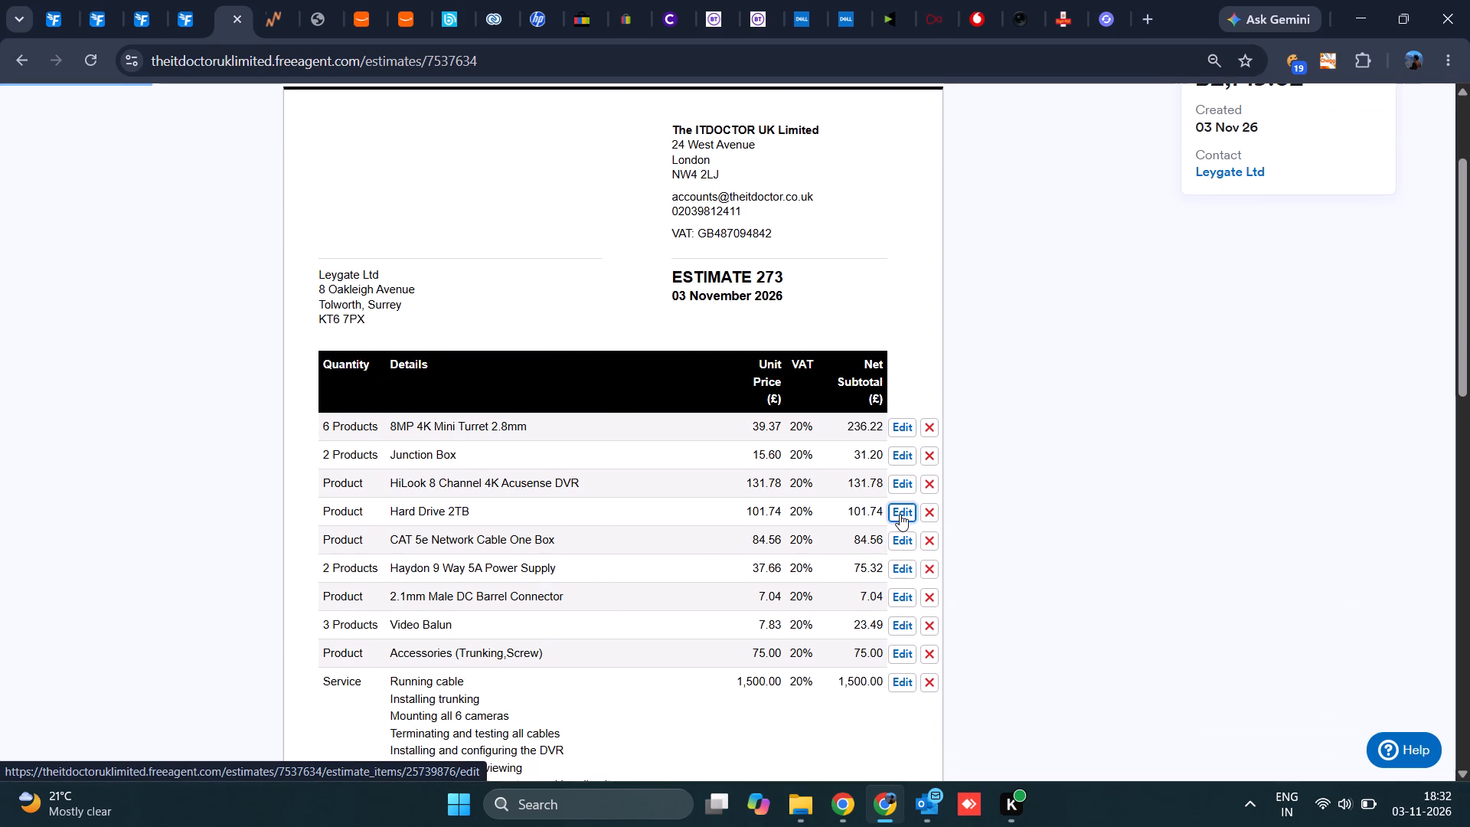
left_click_drag(592, 478, 534, 472)
key("ctrl+v")
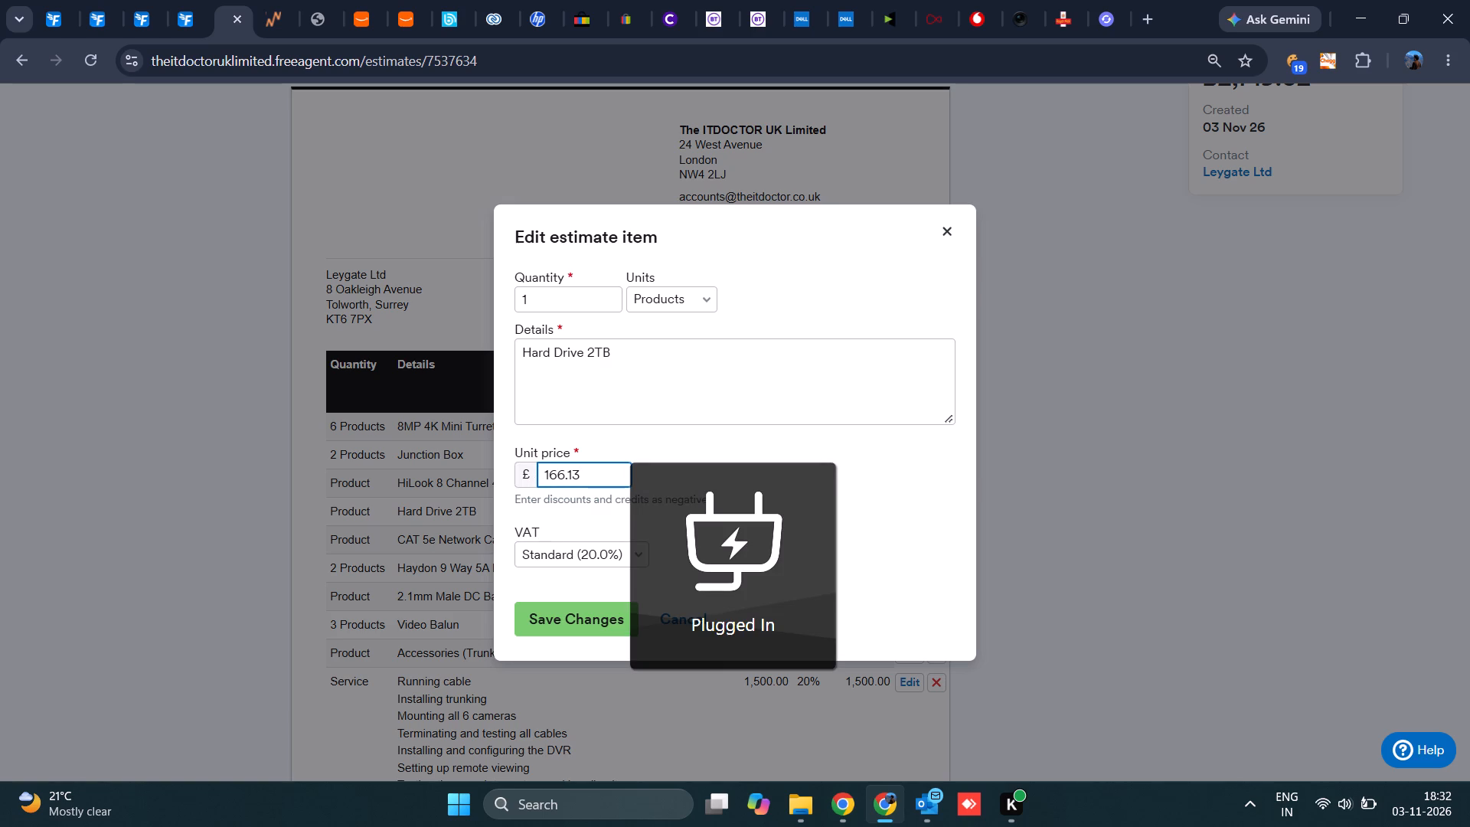
left_click(596, 349)
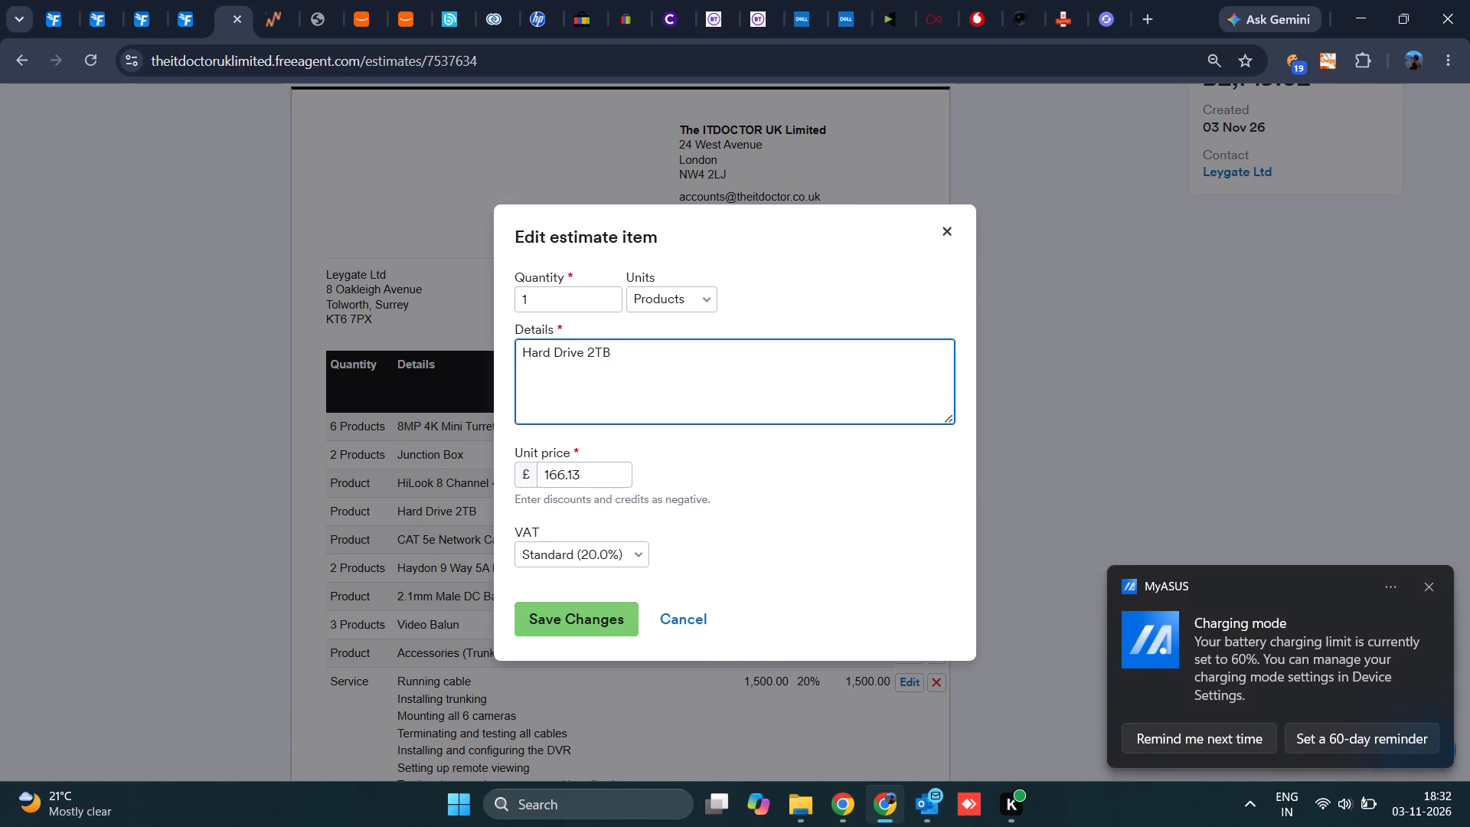
key("BackSpace")
key("4")
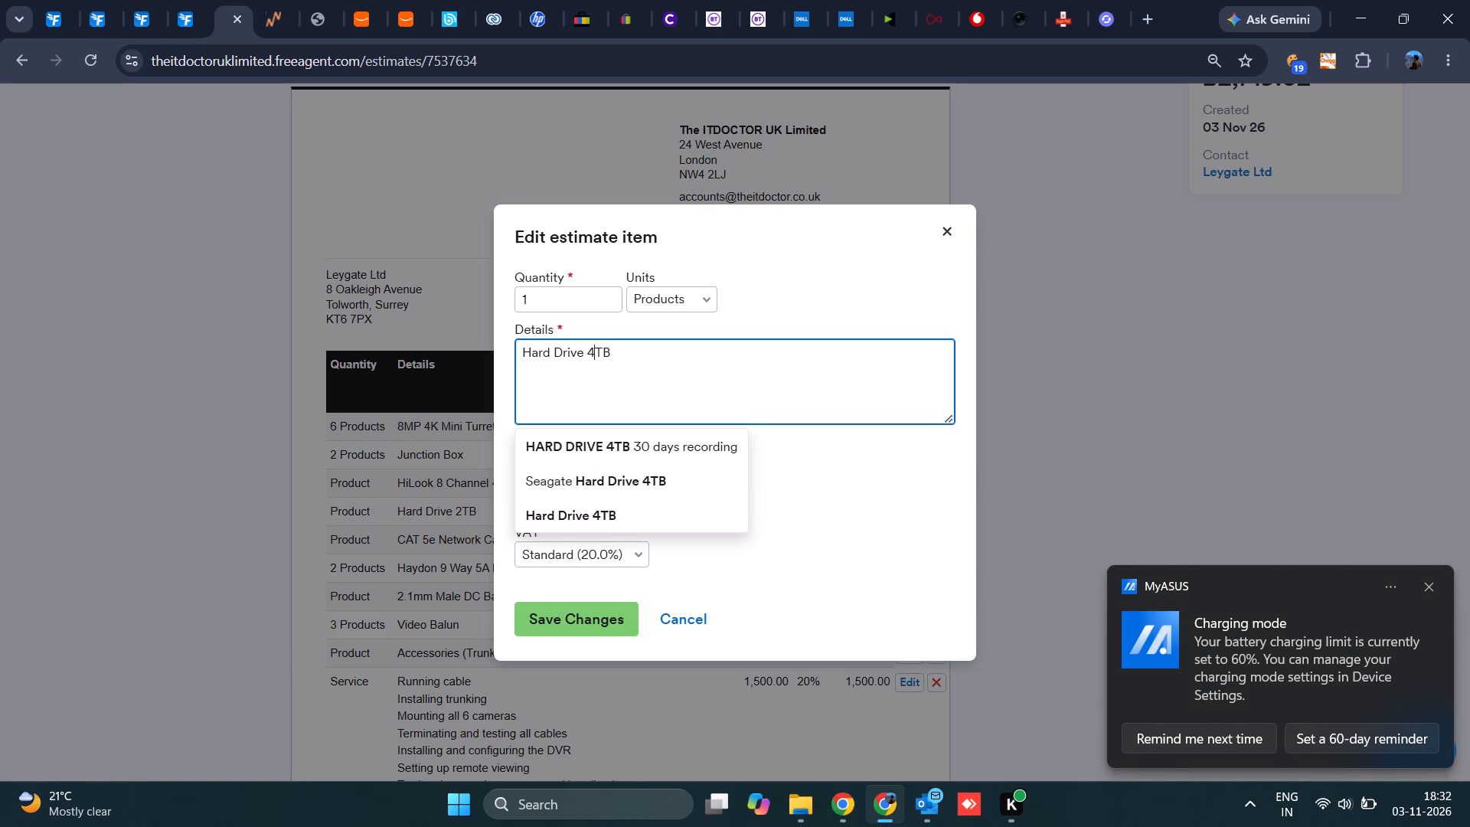
left_click(598, 616)
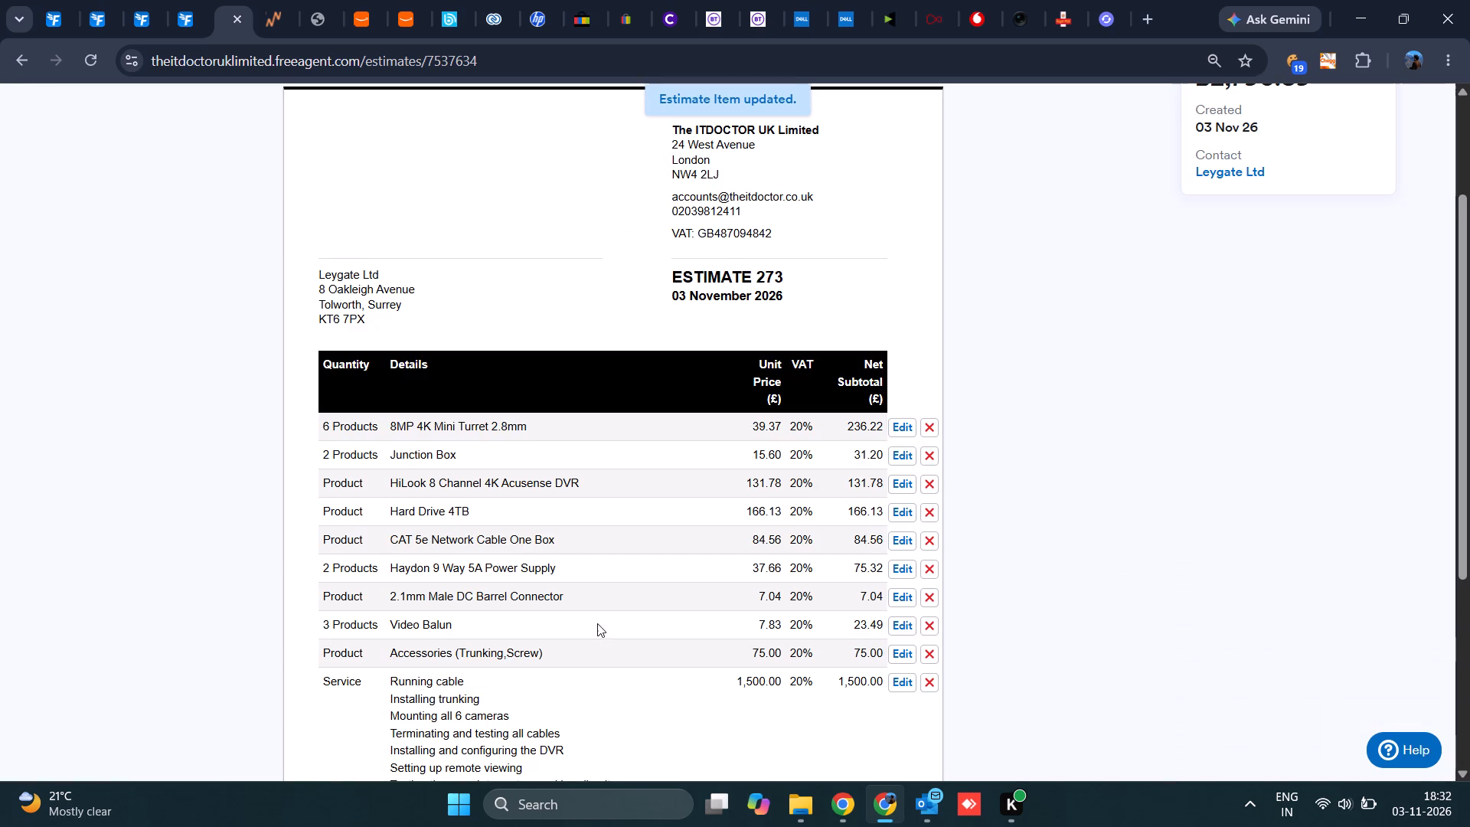
Capture a screenshot region of Estimate 273 from the customer address and estimate heading through the item rows and Net Total.
scroll(642, 586, "down", 1)
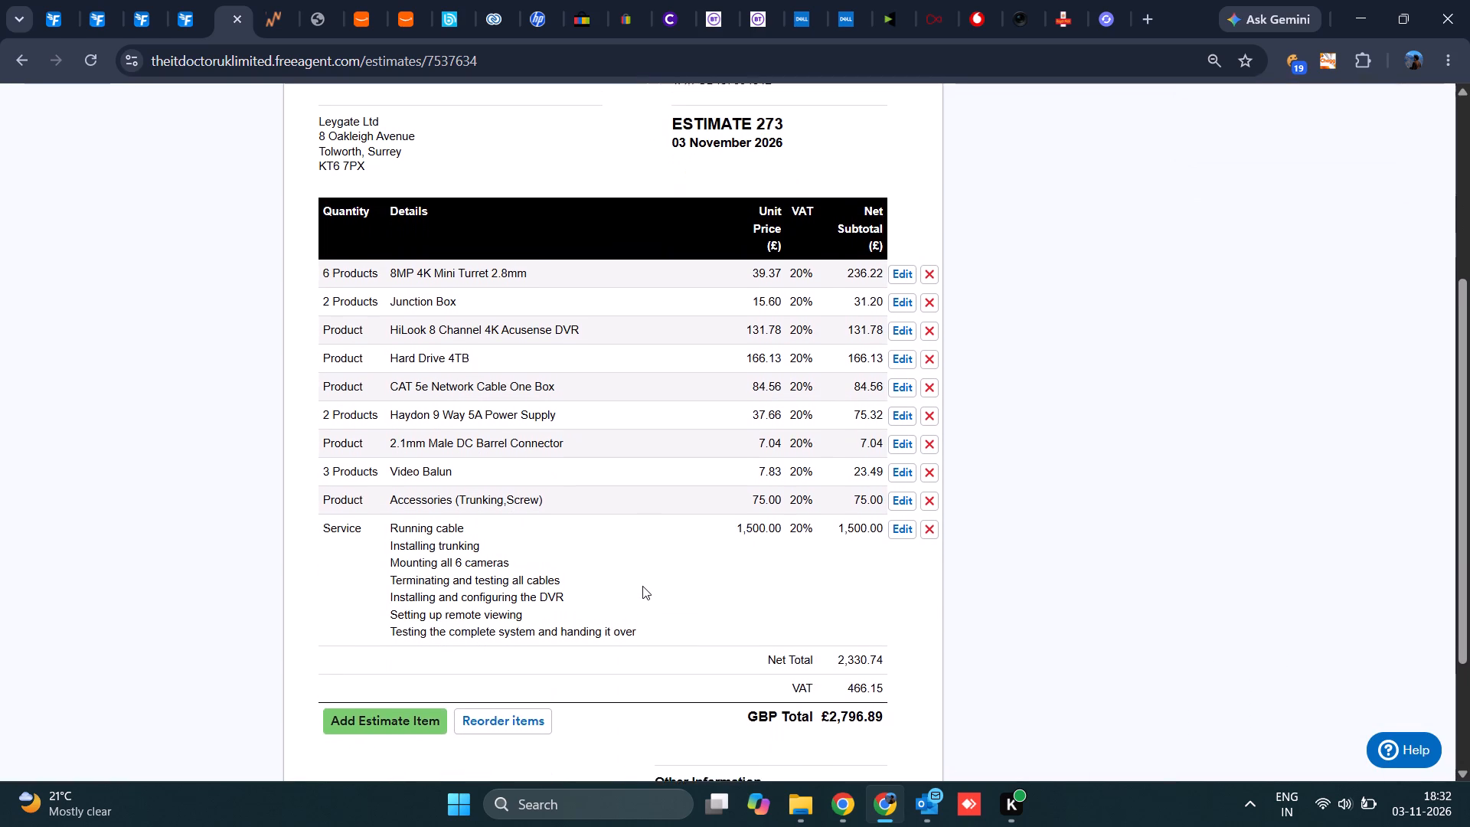
scroll(642, 586, "down", 2)
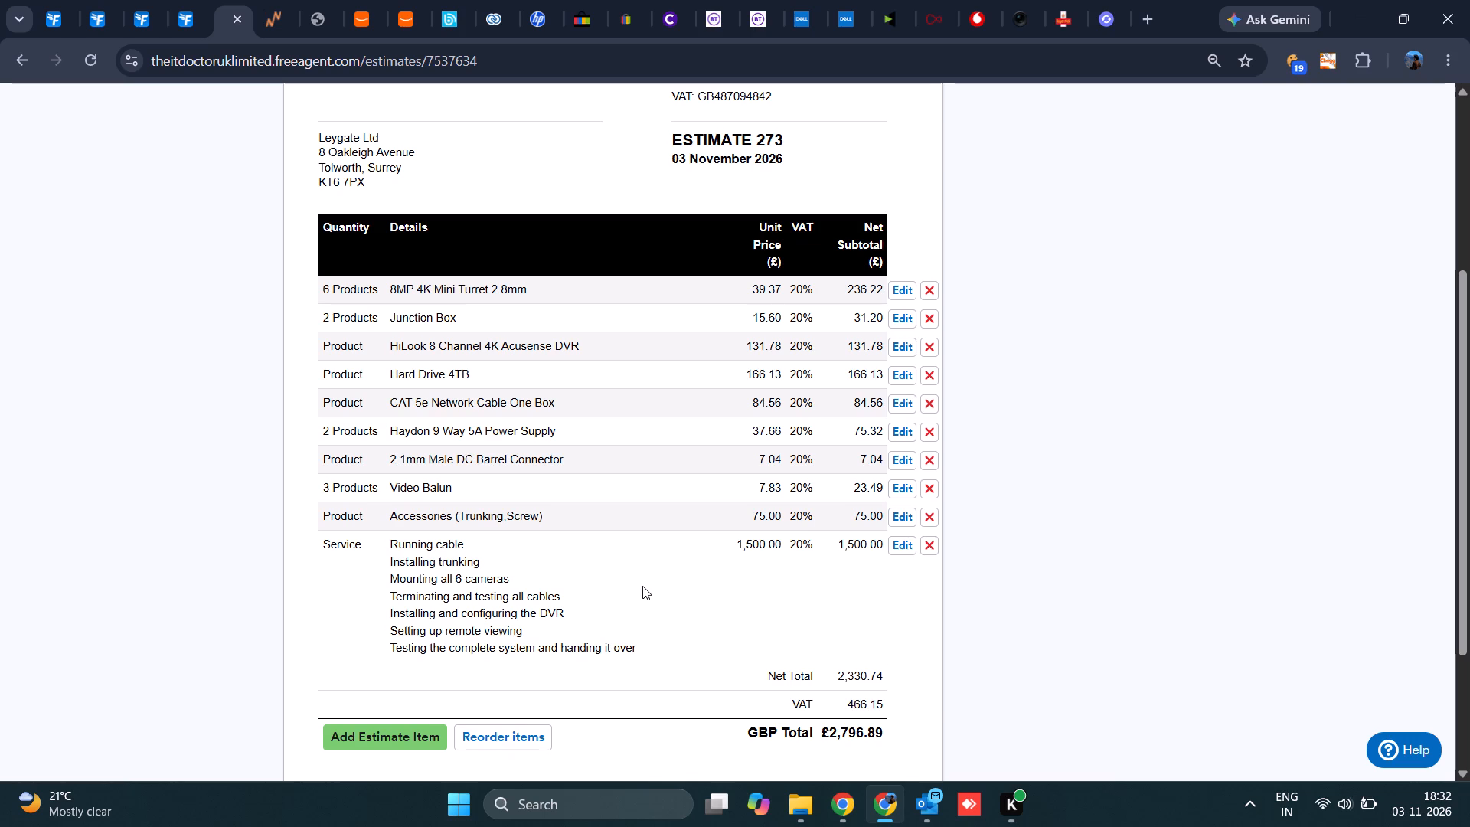
scroll(642, 586, "down", 1)
key("Print")
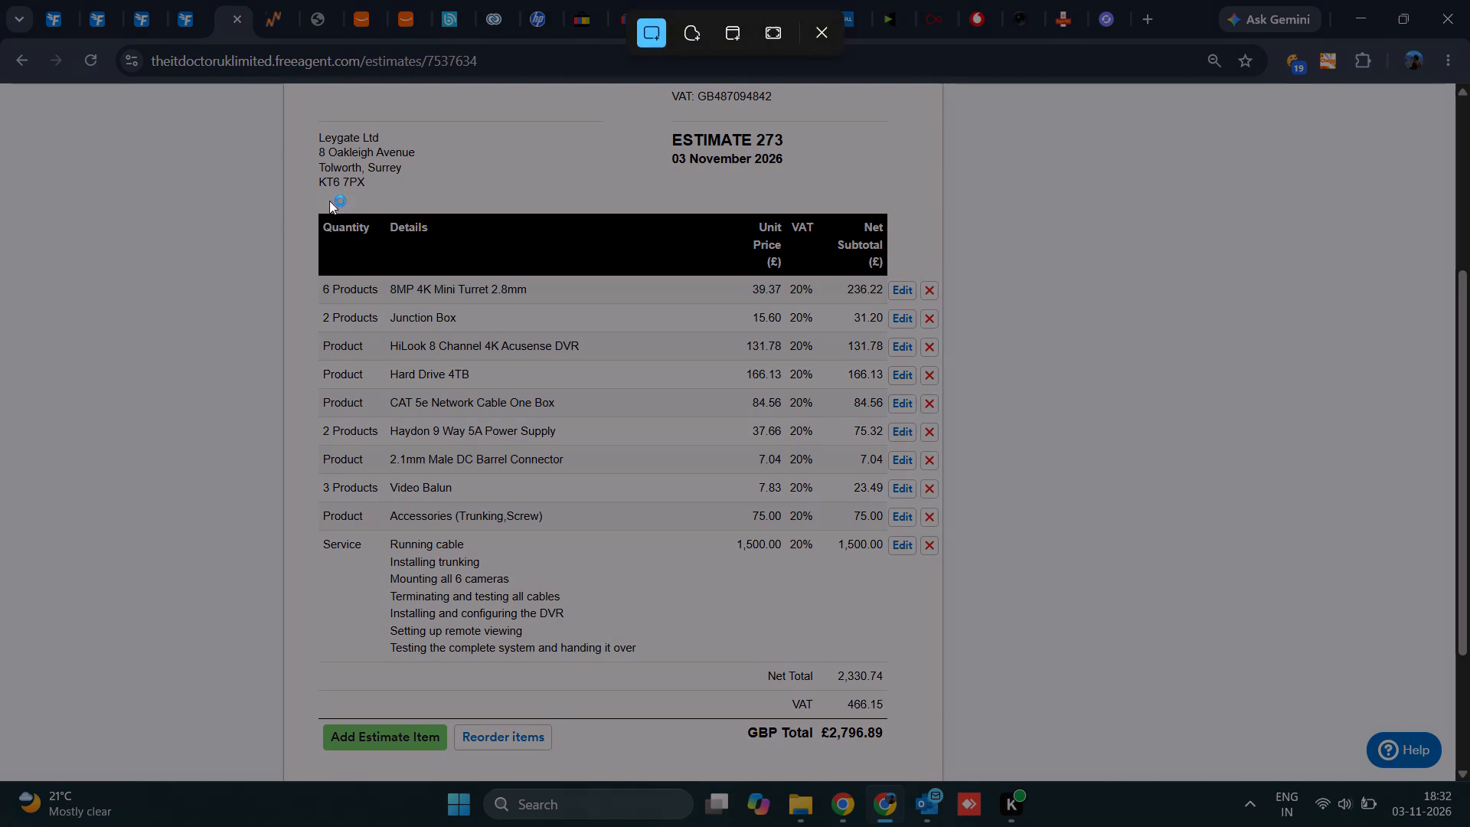
left_click_drag(304, 119, 952, 704)
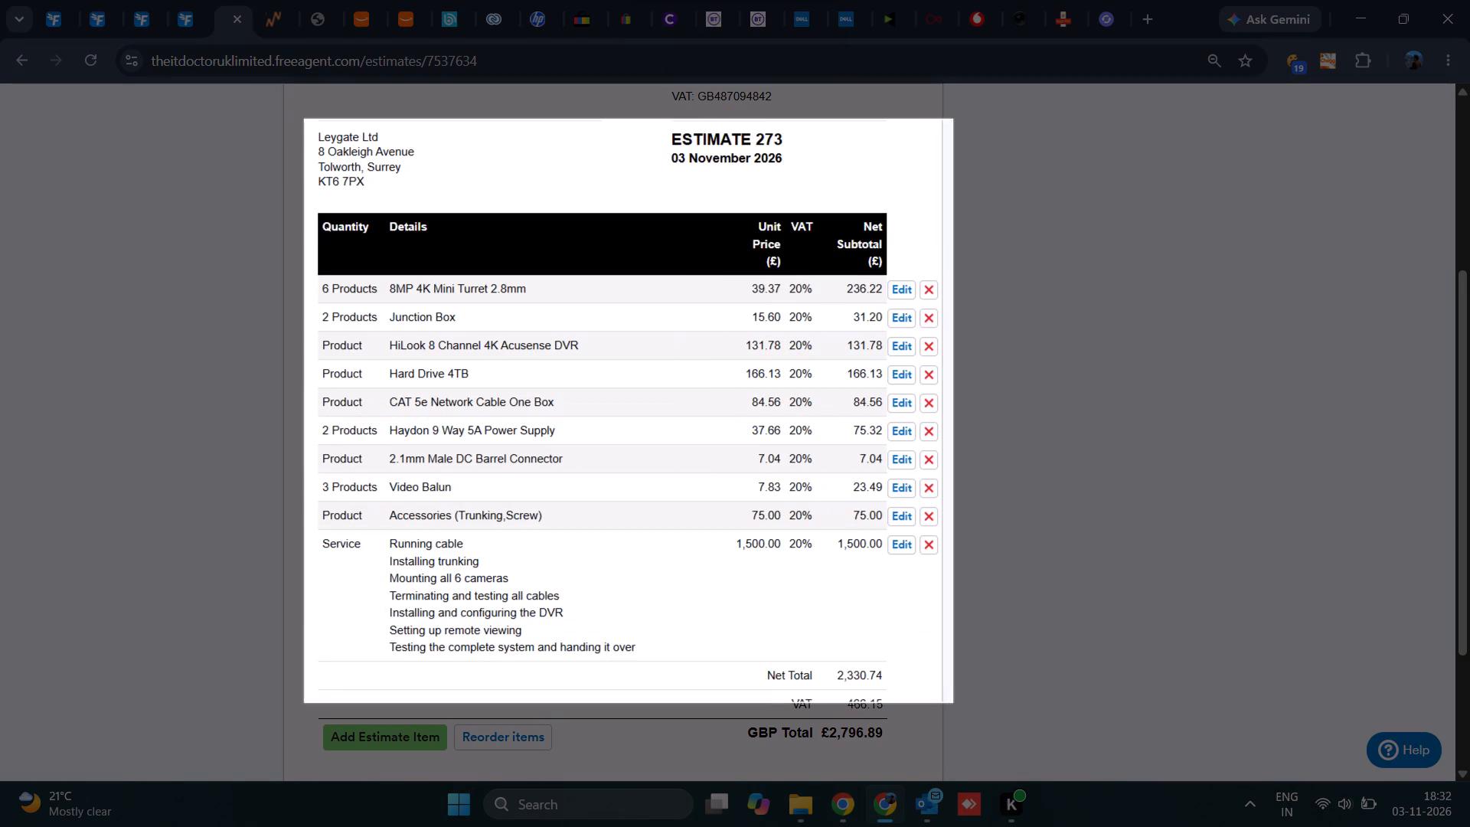
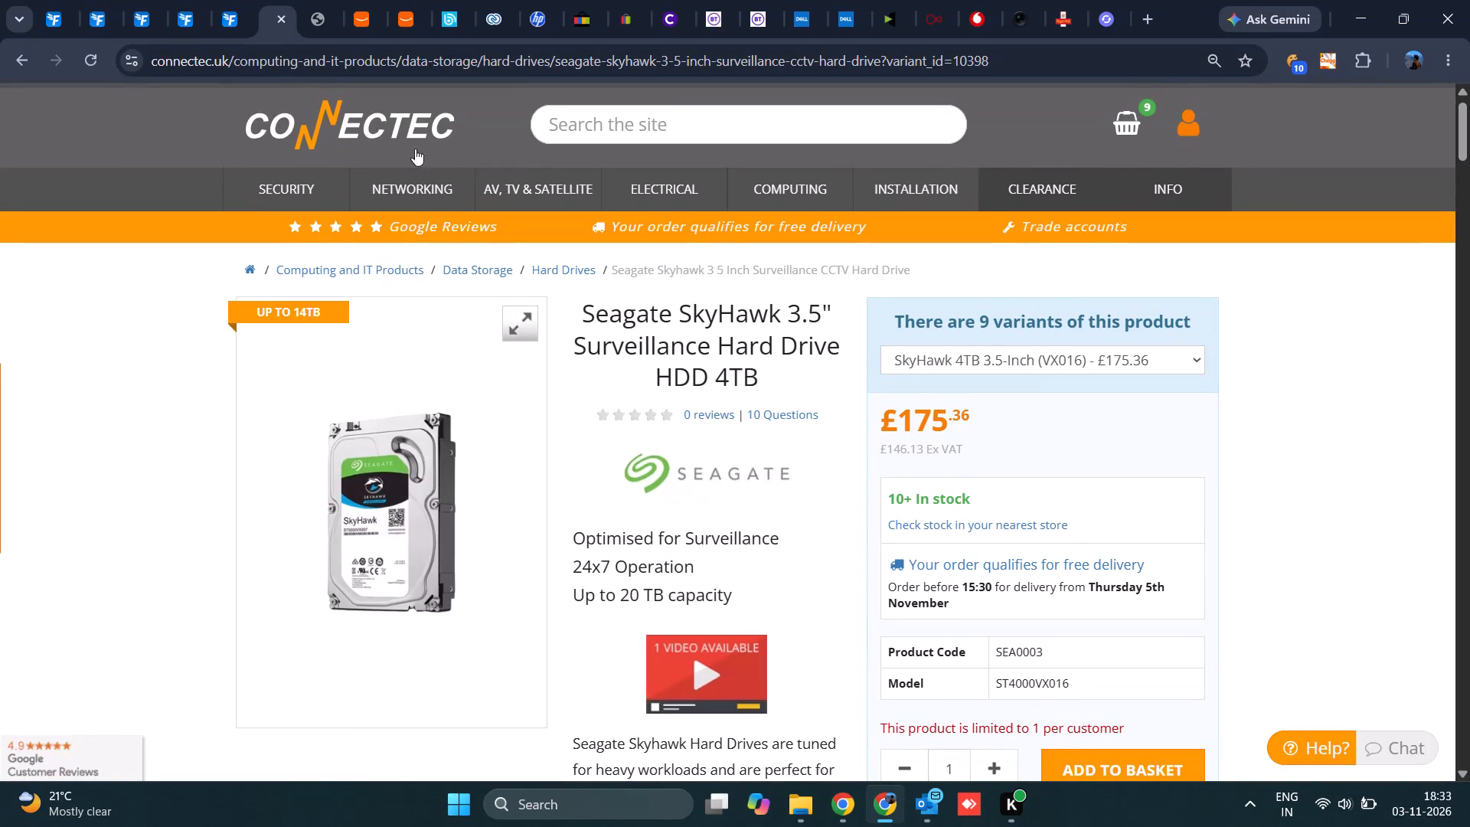
Return from the Connectec hard drive page to Leygate Ltd's Estimate 273 and review its heading and item rows.
left_click(228, 28)
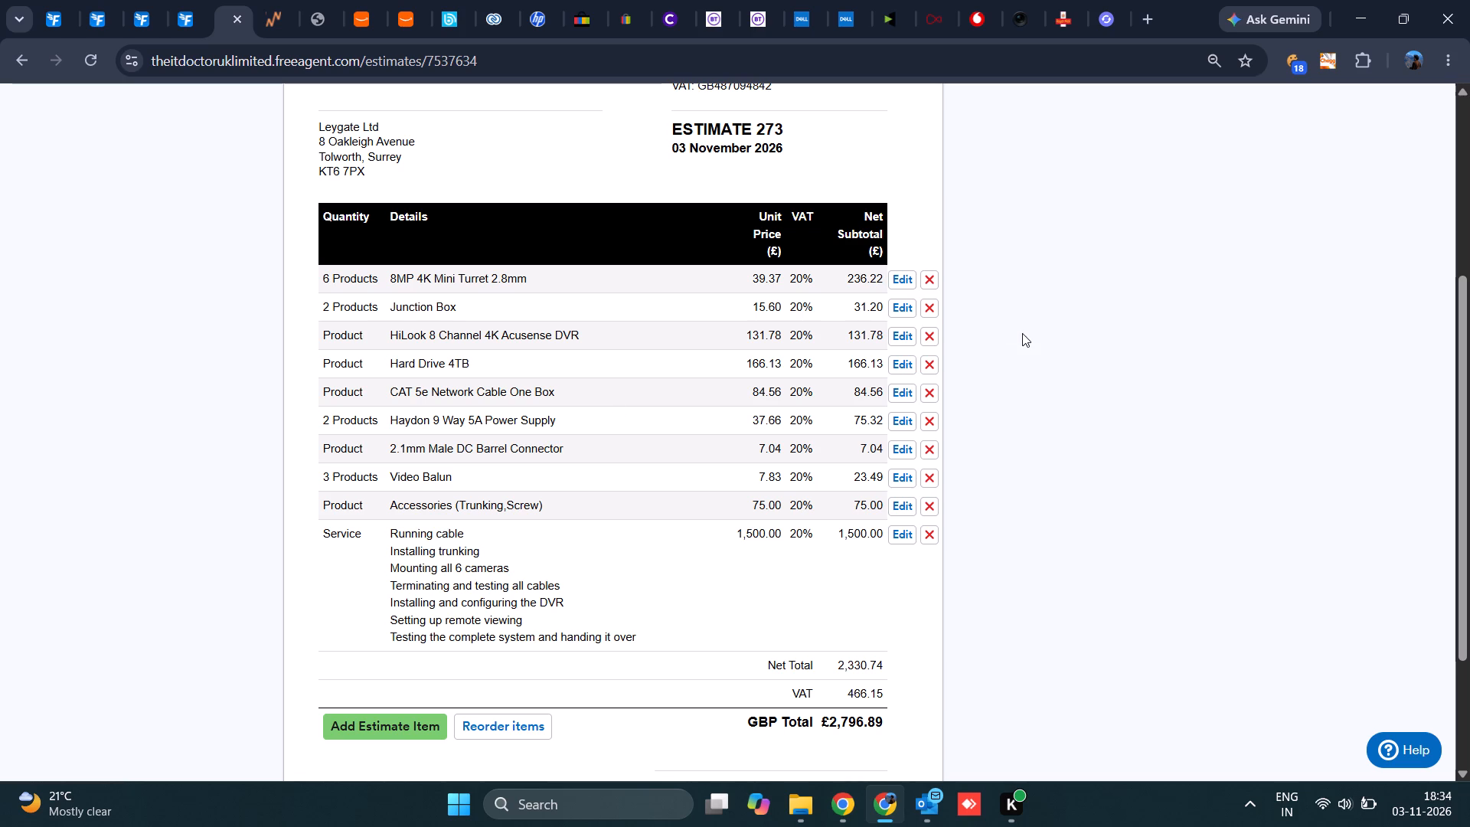
scroll(1039, 304, "up", 2)
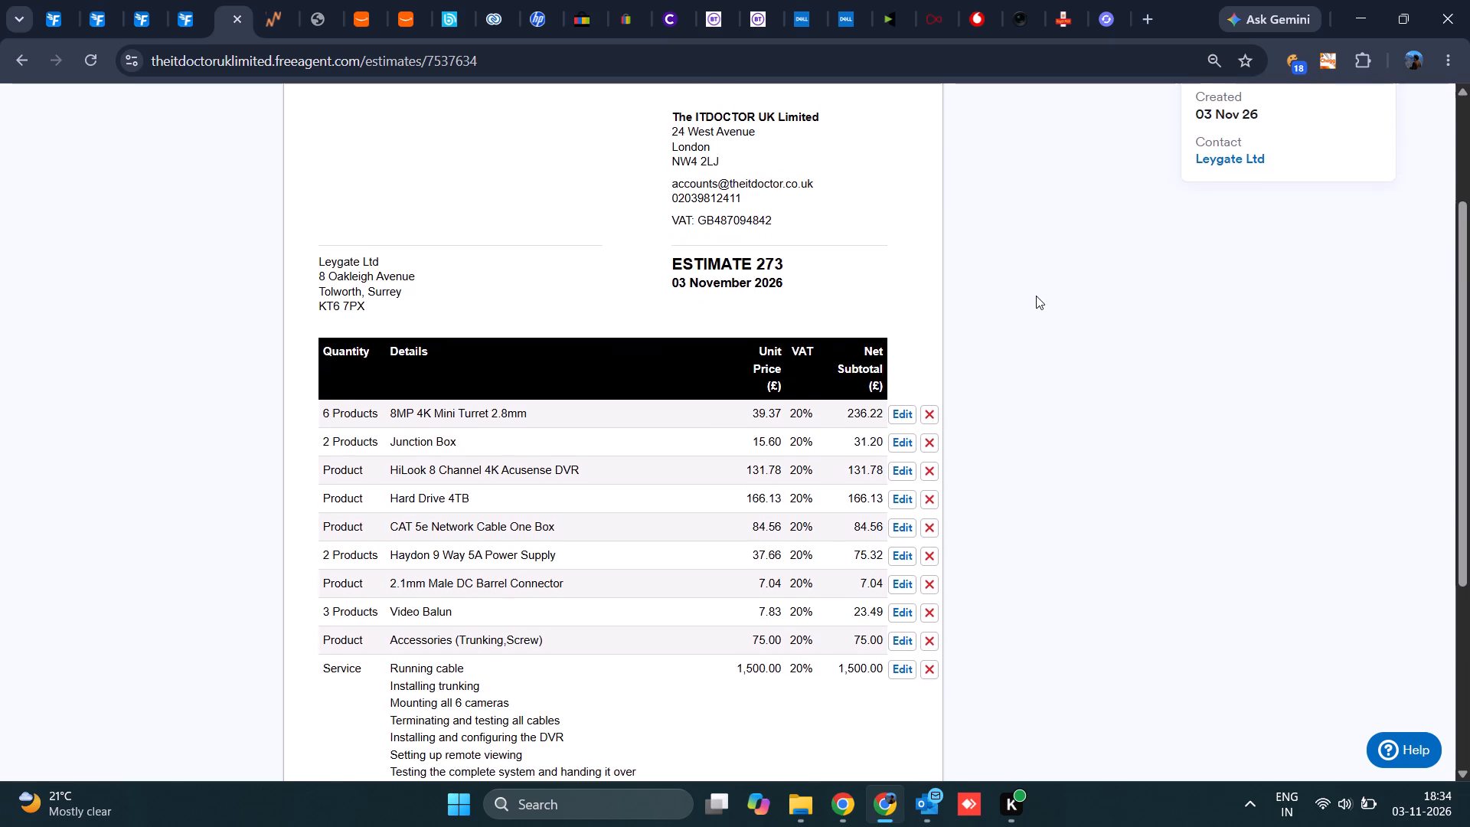
Save Leygate Ltd's Estimate 273 as a PDF.
scroll(1036, 296, "up", 2)
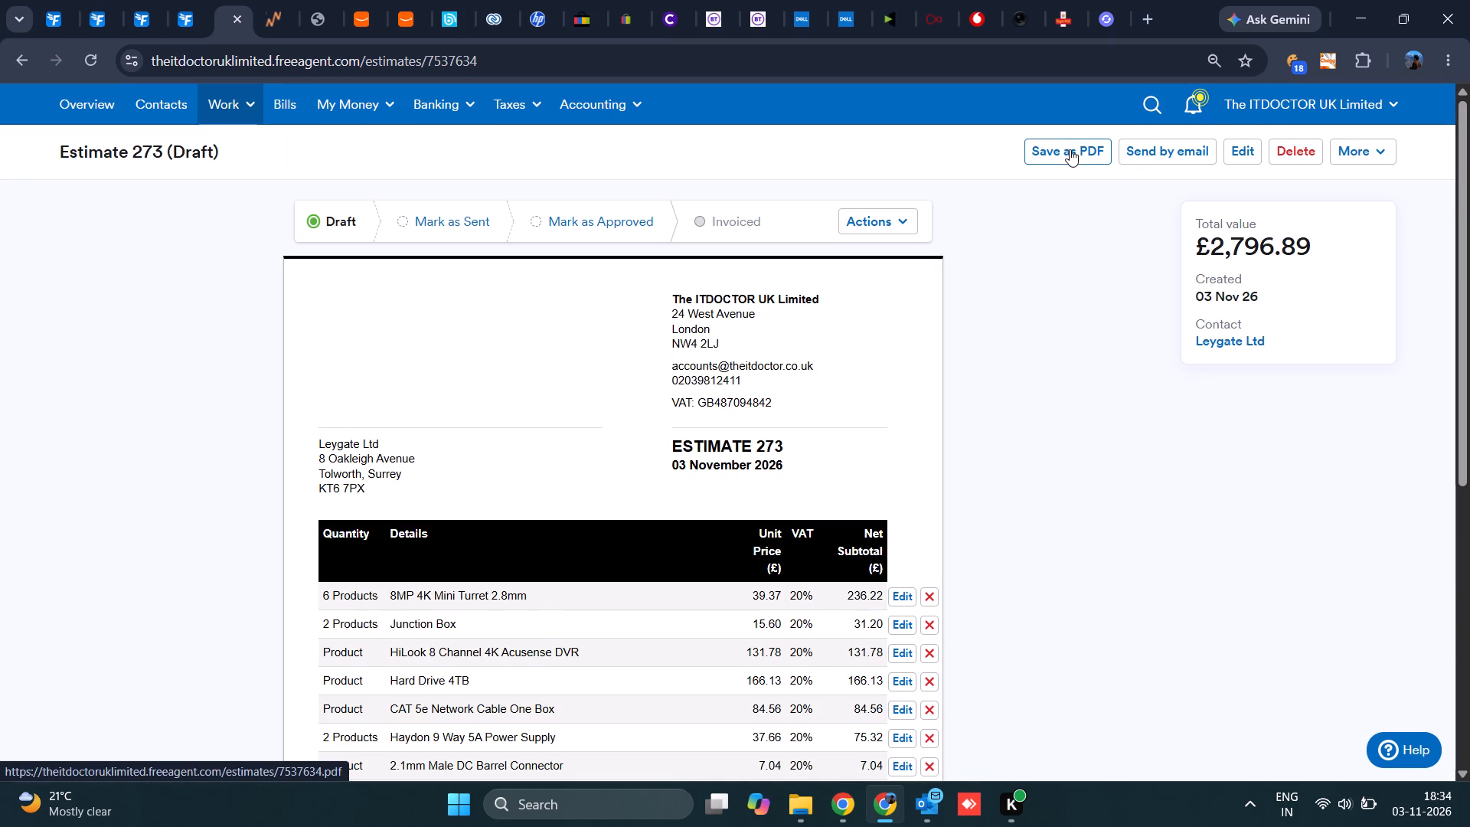
left_click(1070, 149)
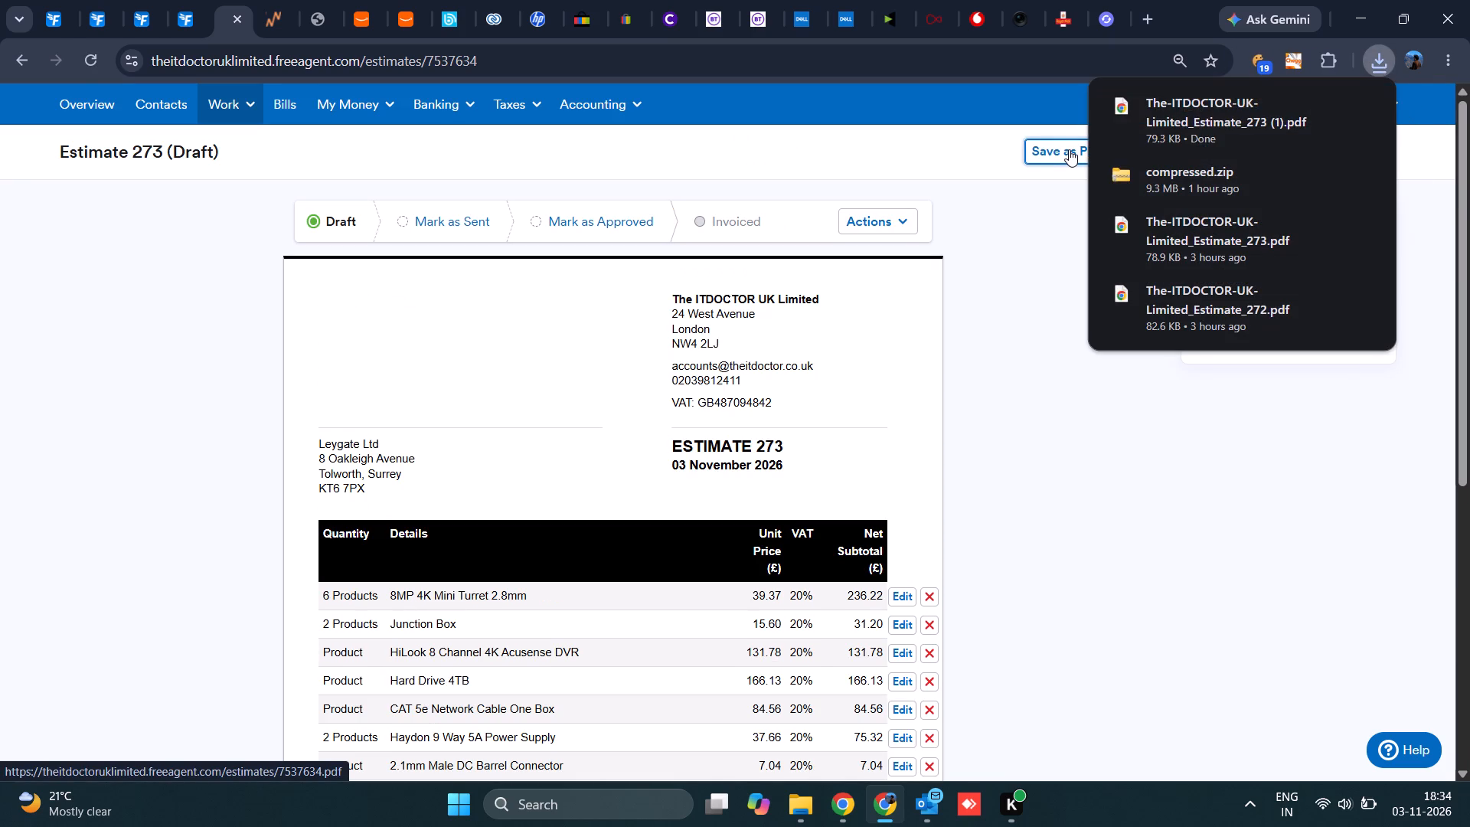
Return to Leygate Ltd's Estimate 272.
left_click(183, 40)
left_click(185, 35)
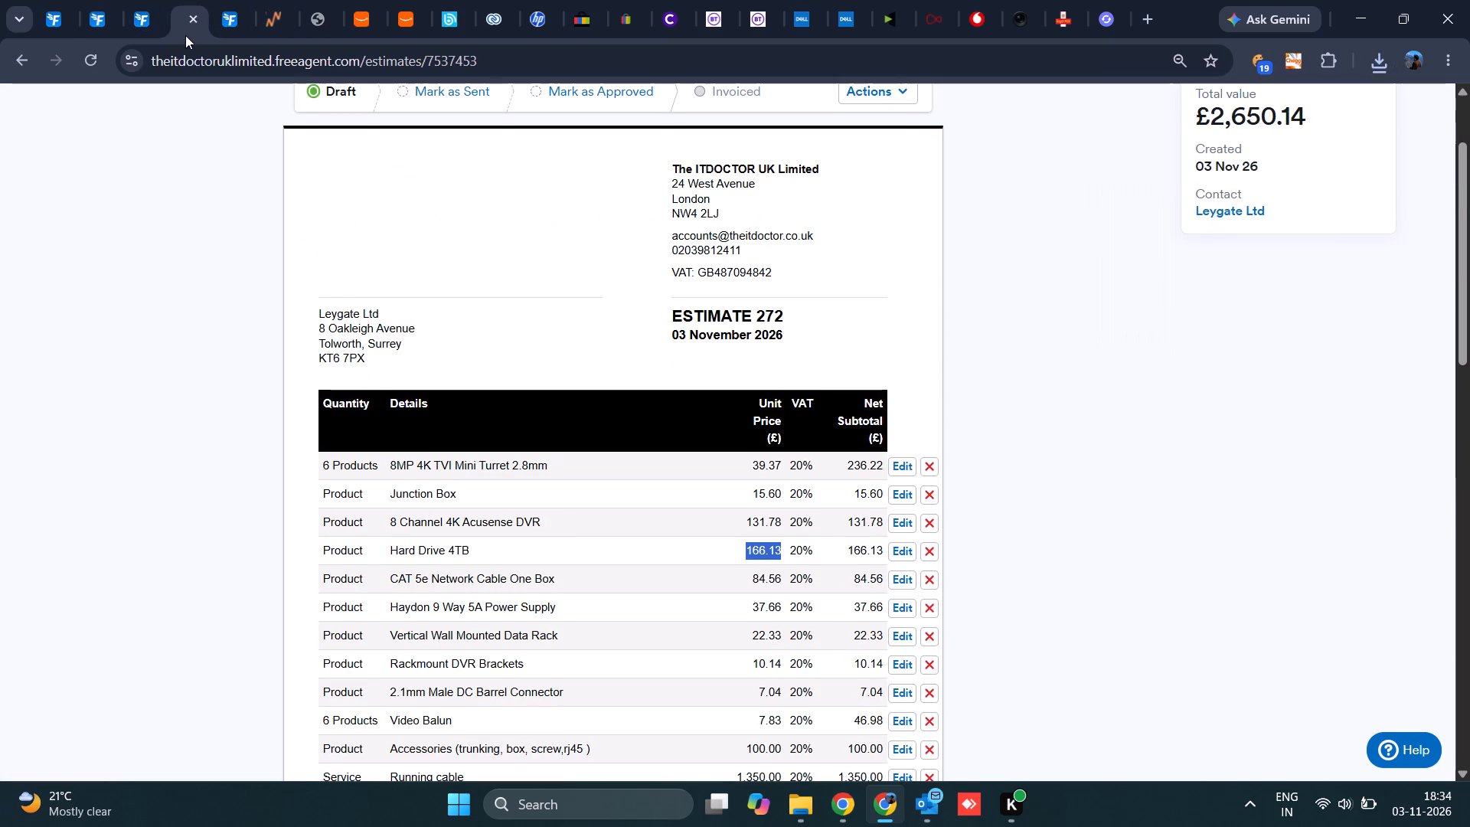
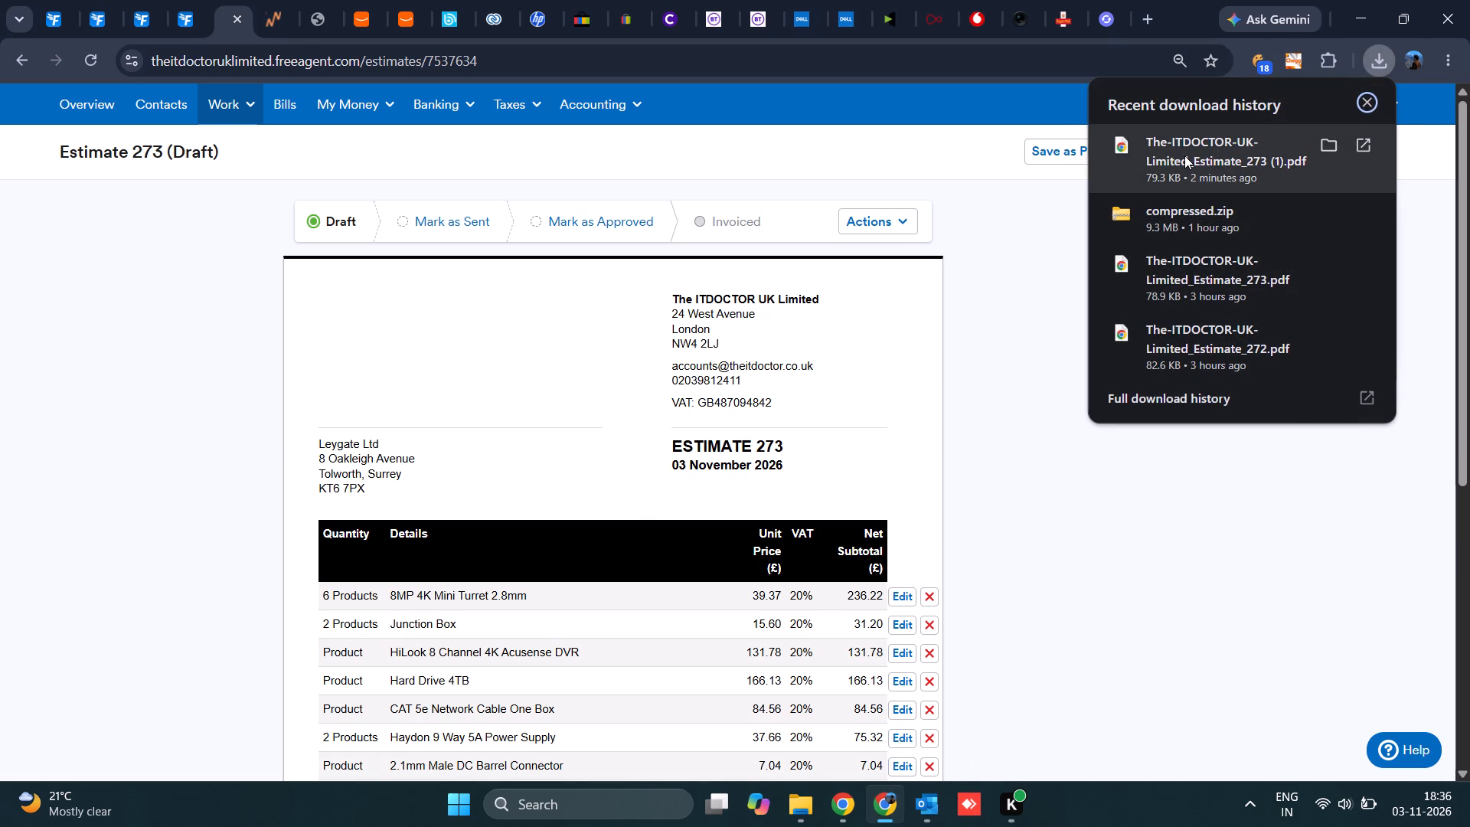
Take the downloaded The-ITDOCTOR-UK-Limited_Estimate_273 (1).pdf from the recent downloads over to Outlook.
left_click_drag(1184, 155, 942, 806)
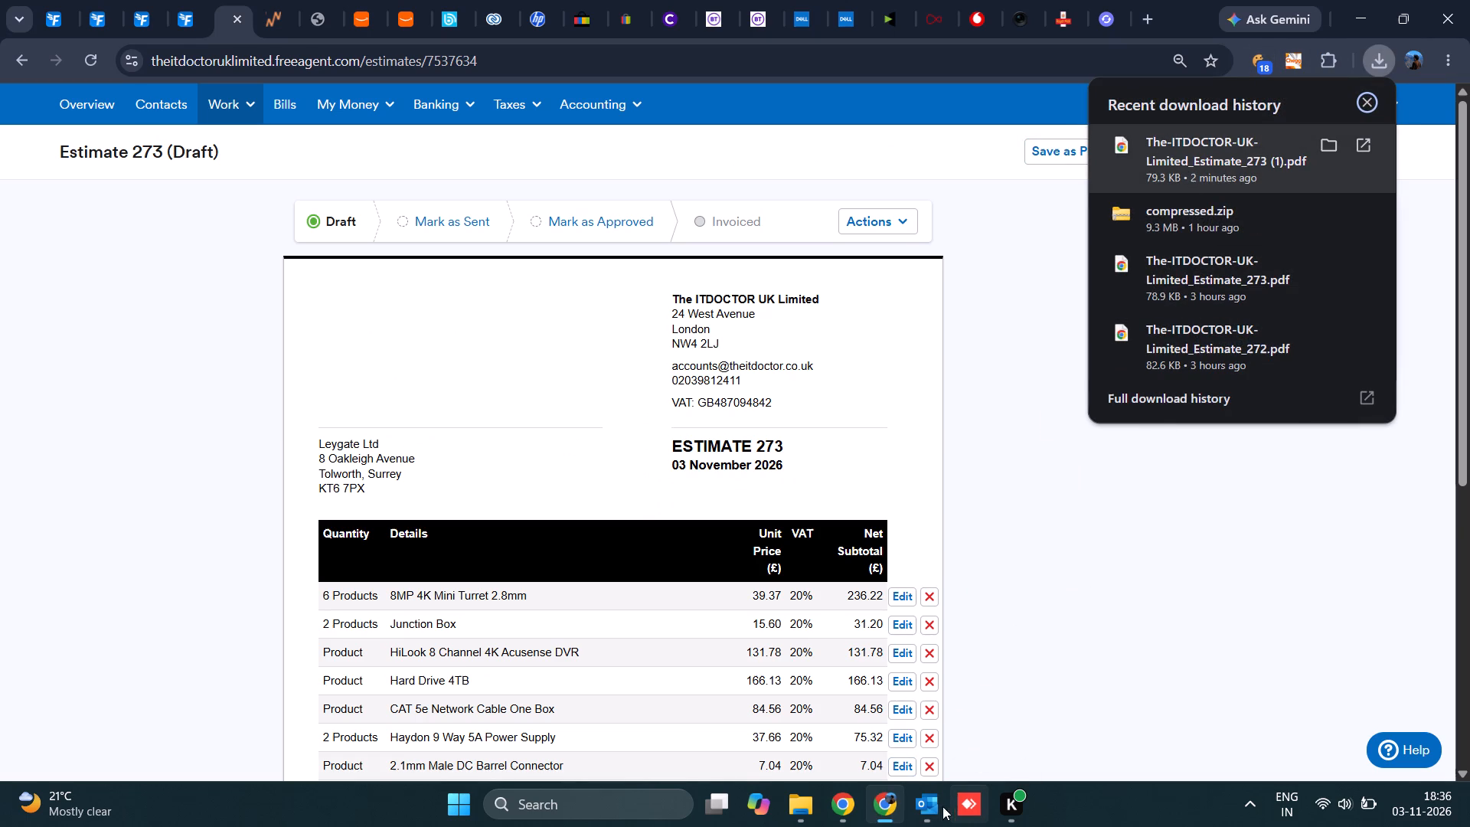
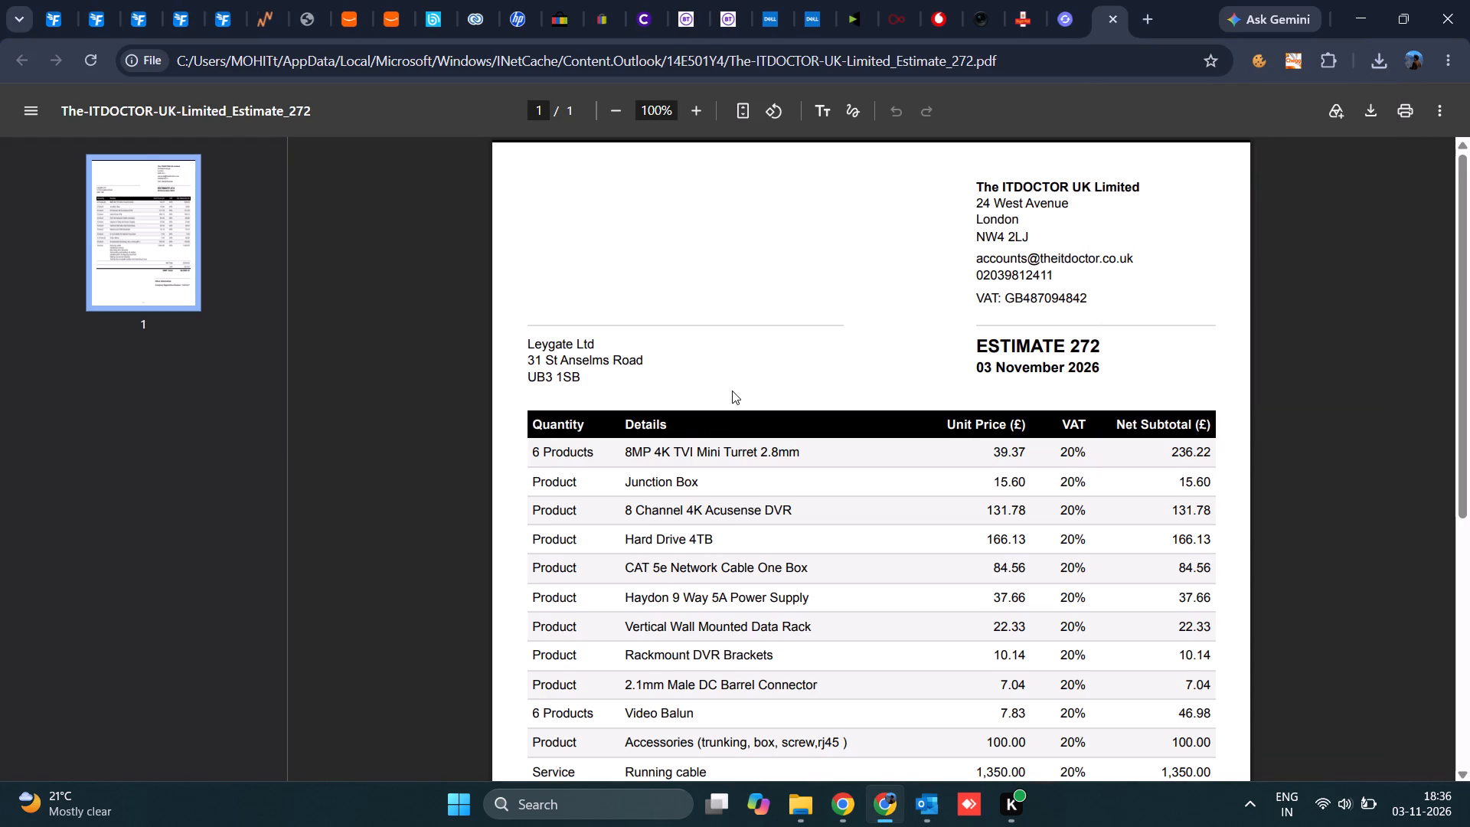
Review the item and service rows in Leygate Ltd's Estimate 272 PDF.
scroll(732, 391, "down", 1)
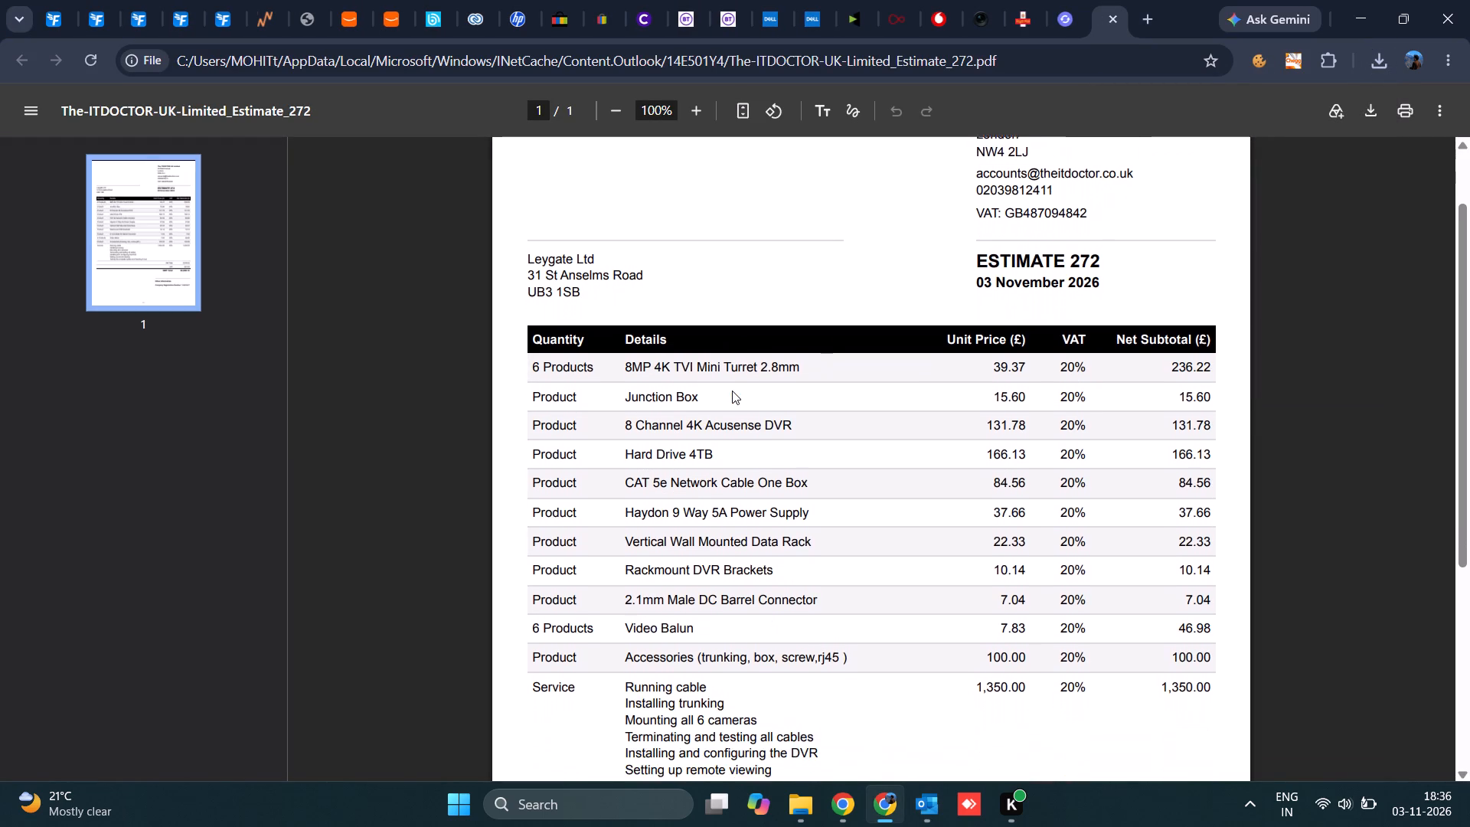
Review the item prices, service description and Net Total, VAT and GBP Total rows in Leygate Ltd's Estimate 272 PDF.
scroll(732, 391, "down", 2)
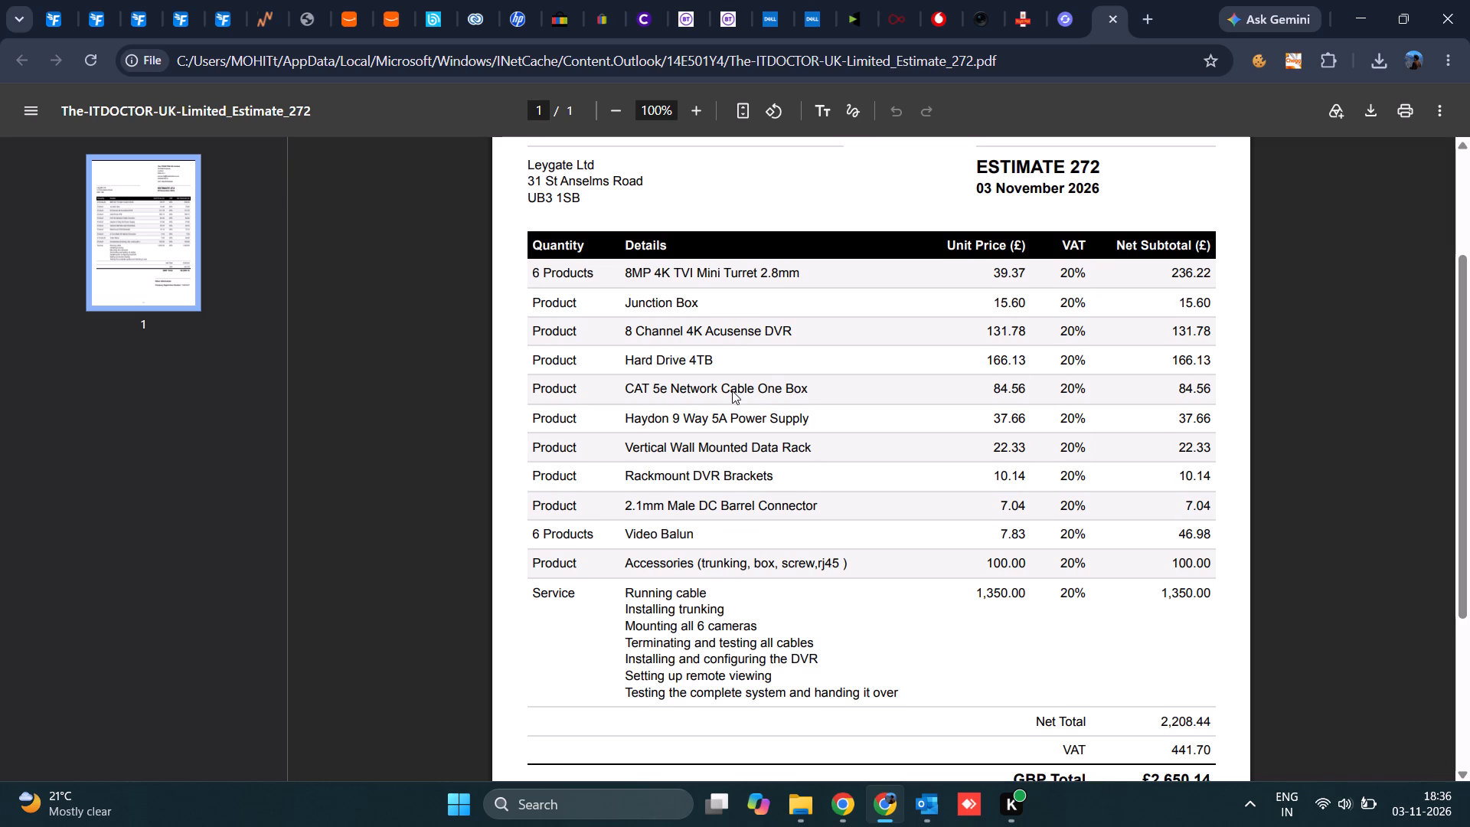
scroll(732, 391, "down", 1)
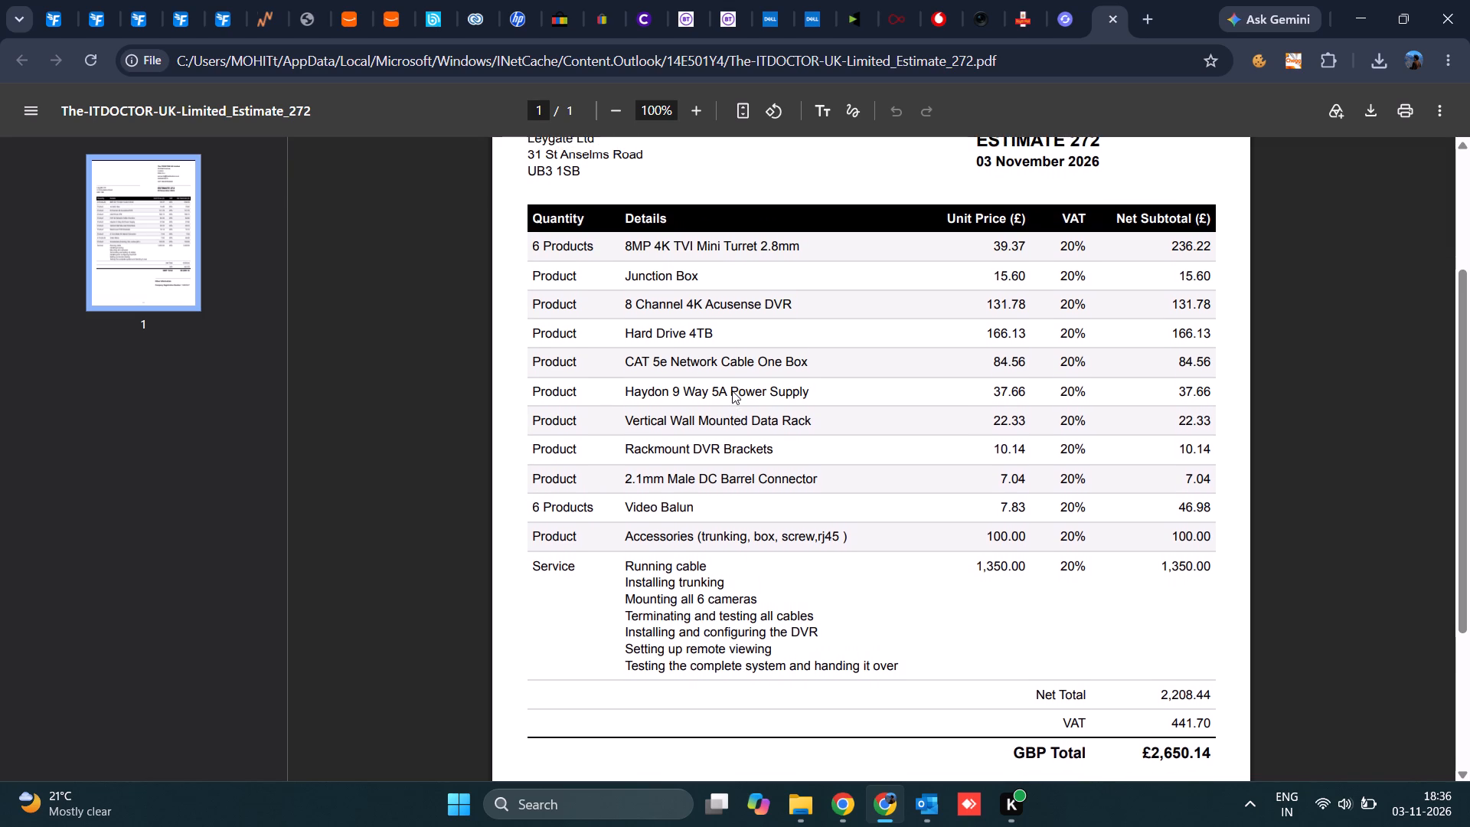
scroll(732, 391, "down", 2)
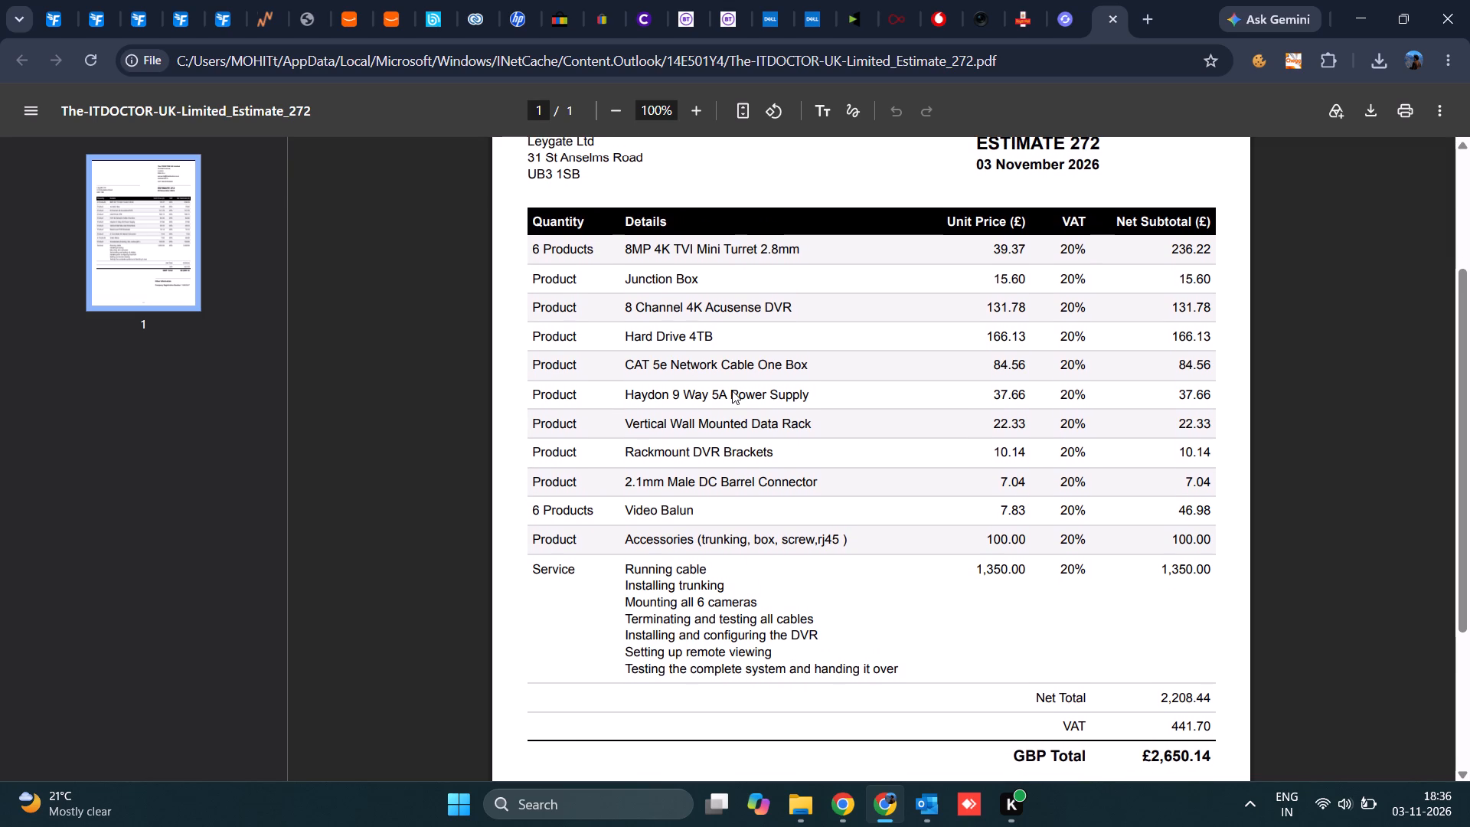
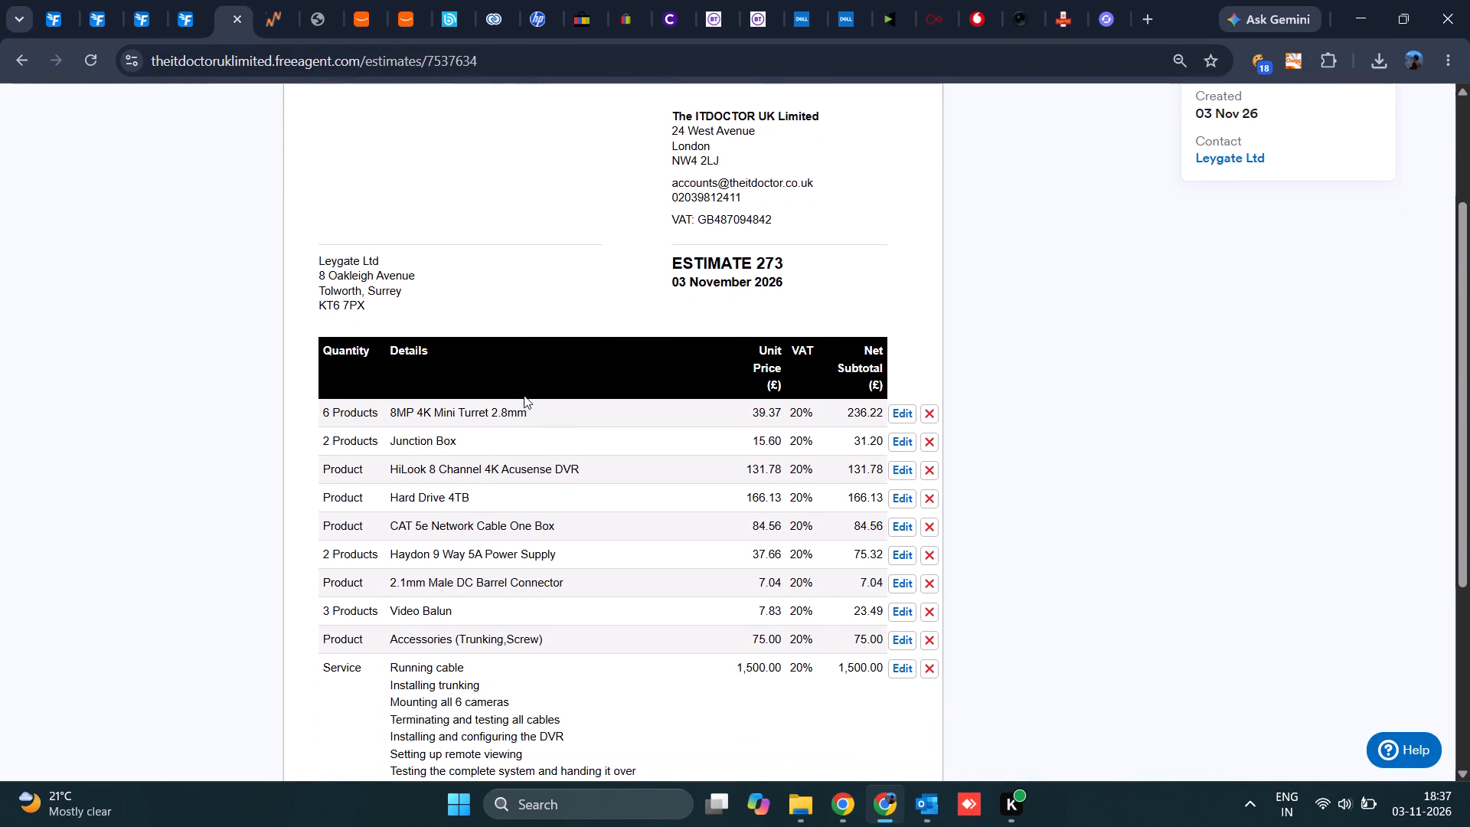
Set the Video Balun quantity to 6 in Estimate 273 and save the item.
scroll(524, 395, "down", 2)
scroll(775, 453, "down", 1)
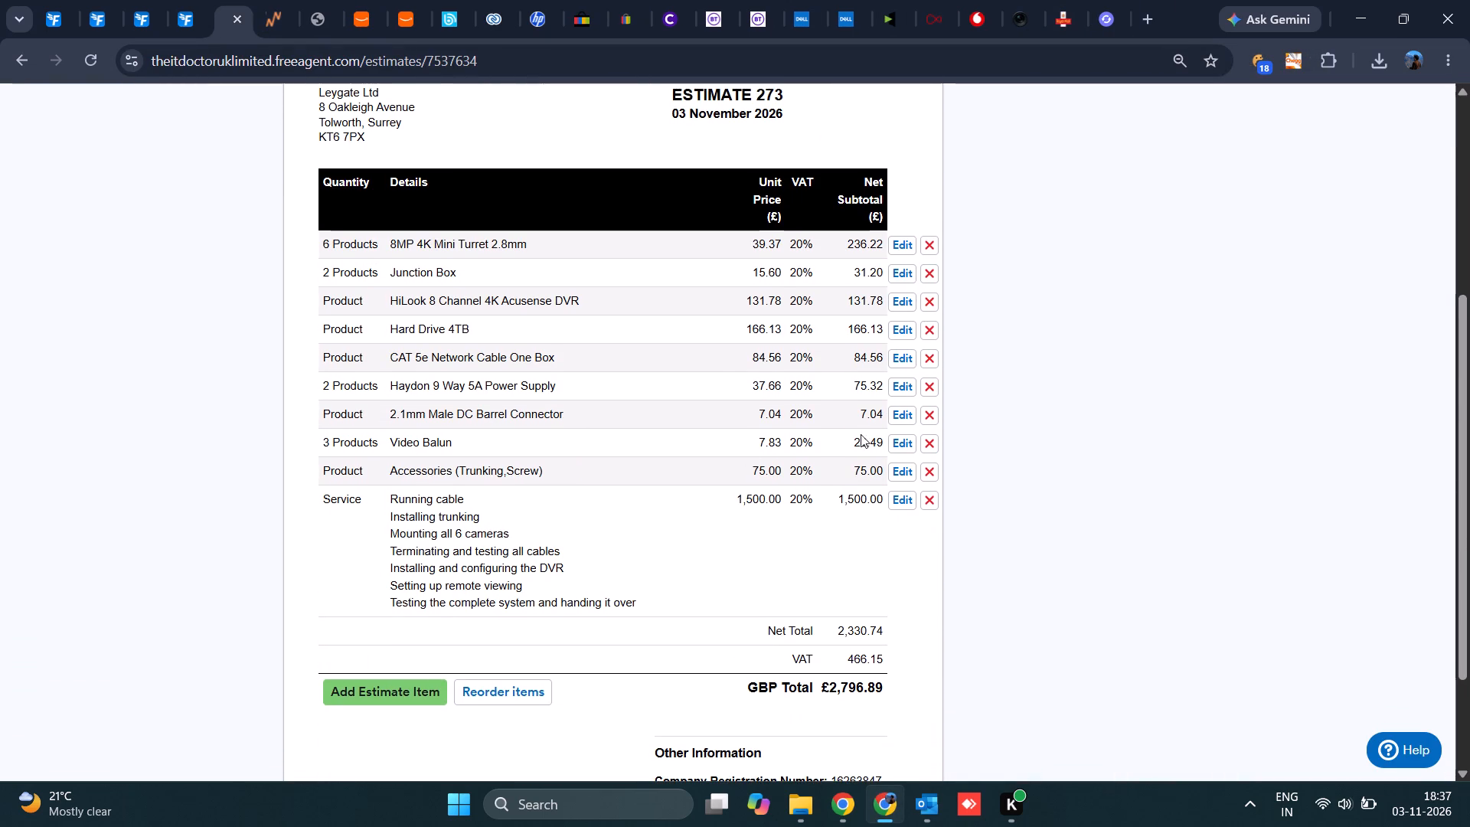
left_click(901, 449)
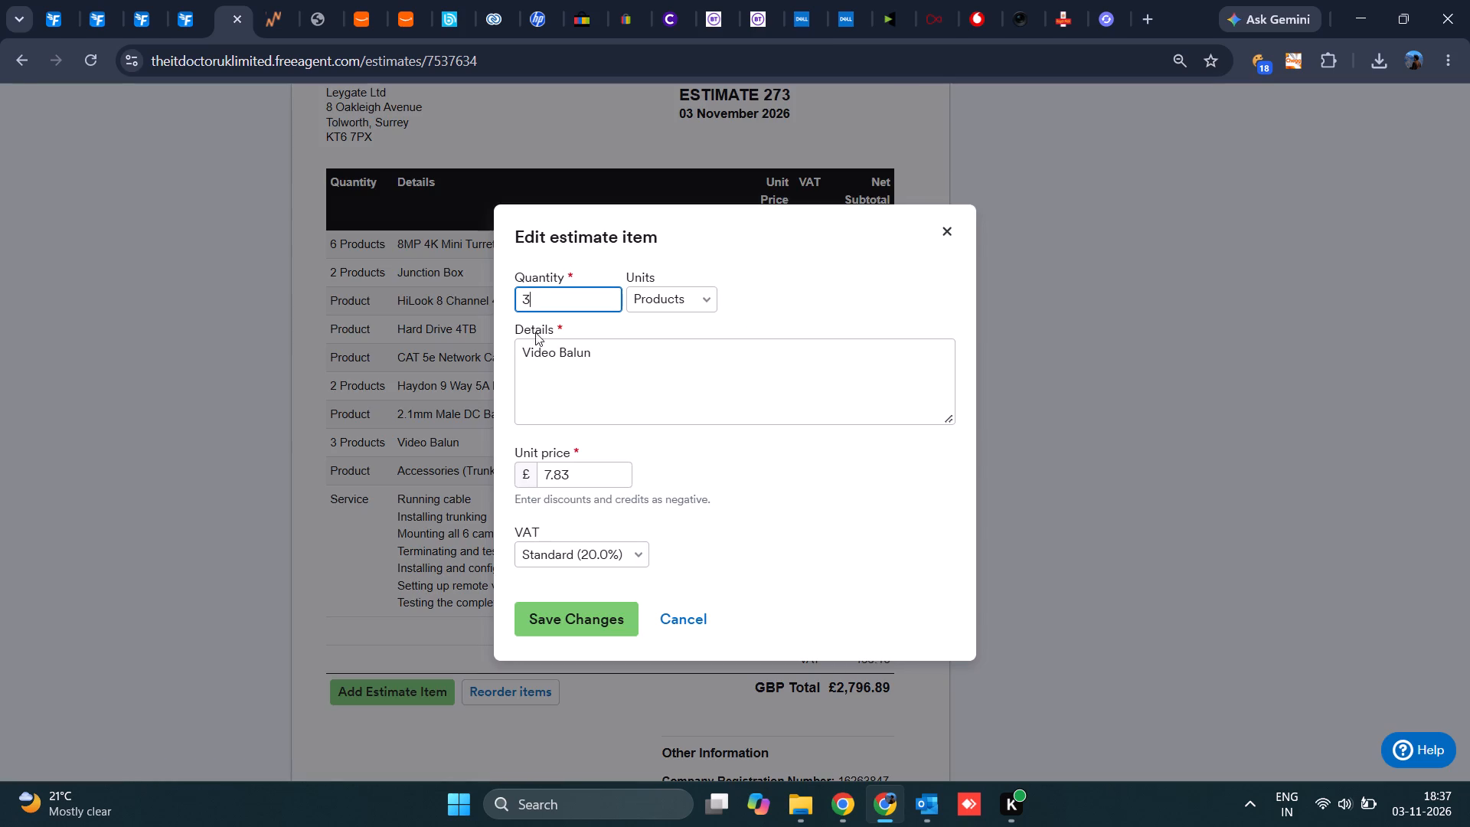
left_click_drag(543, 294, 511, 305)
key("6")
left_click(570, 616)
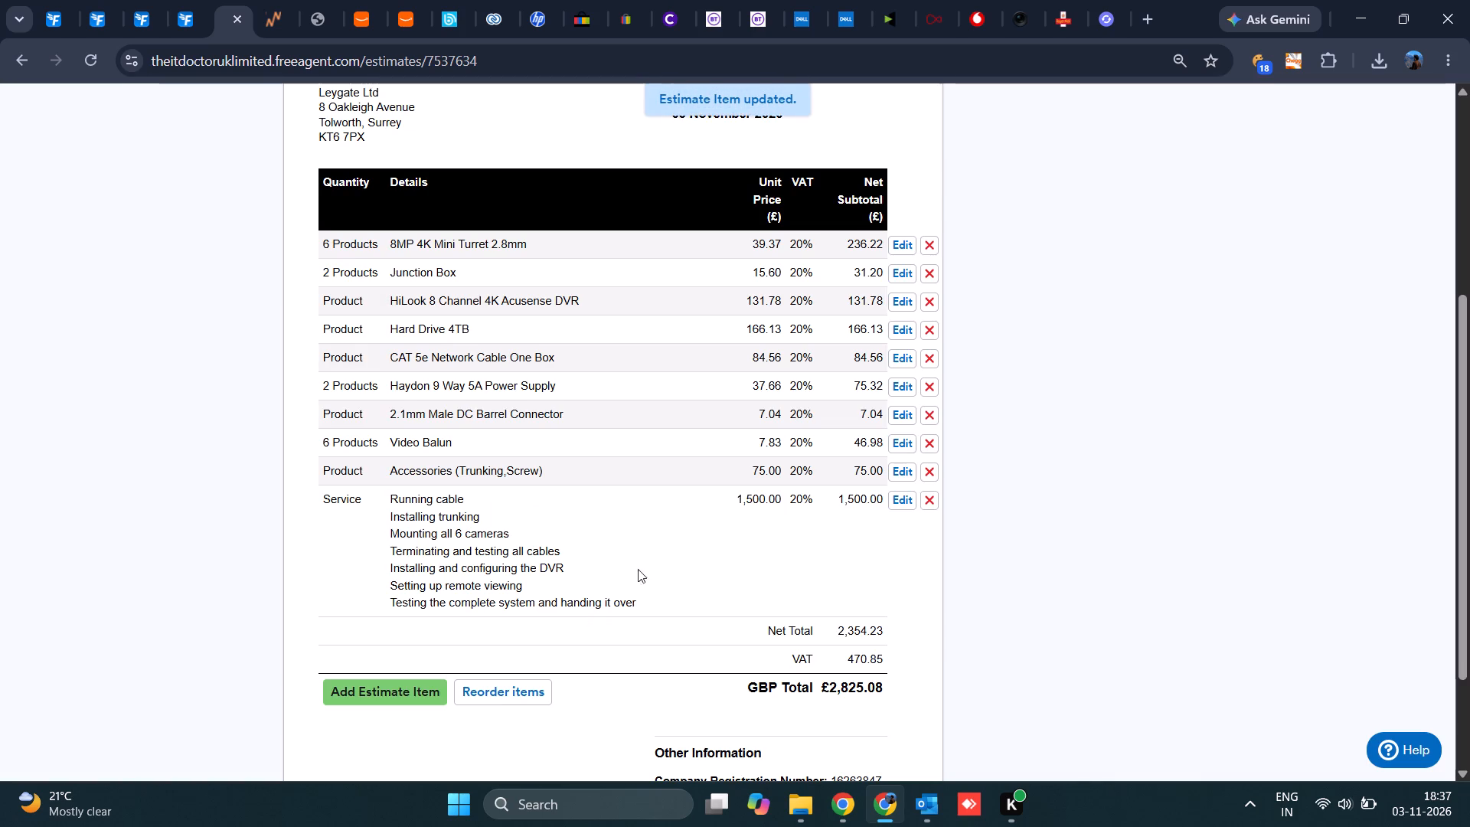
Show the latest downloaded Estimate 273 PDF in its Downloads folder and widen the Name column to fit the full file names.
scroll(841, 546, "up", 1)
scroll(1184, 224, "up", 1)
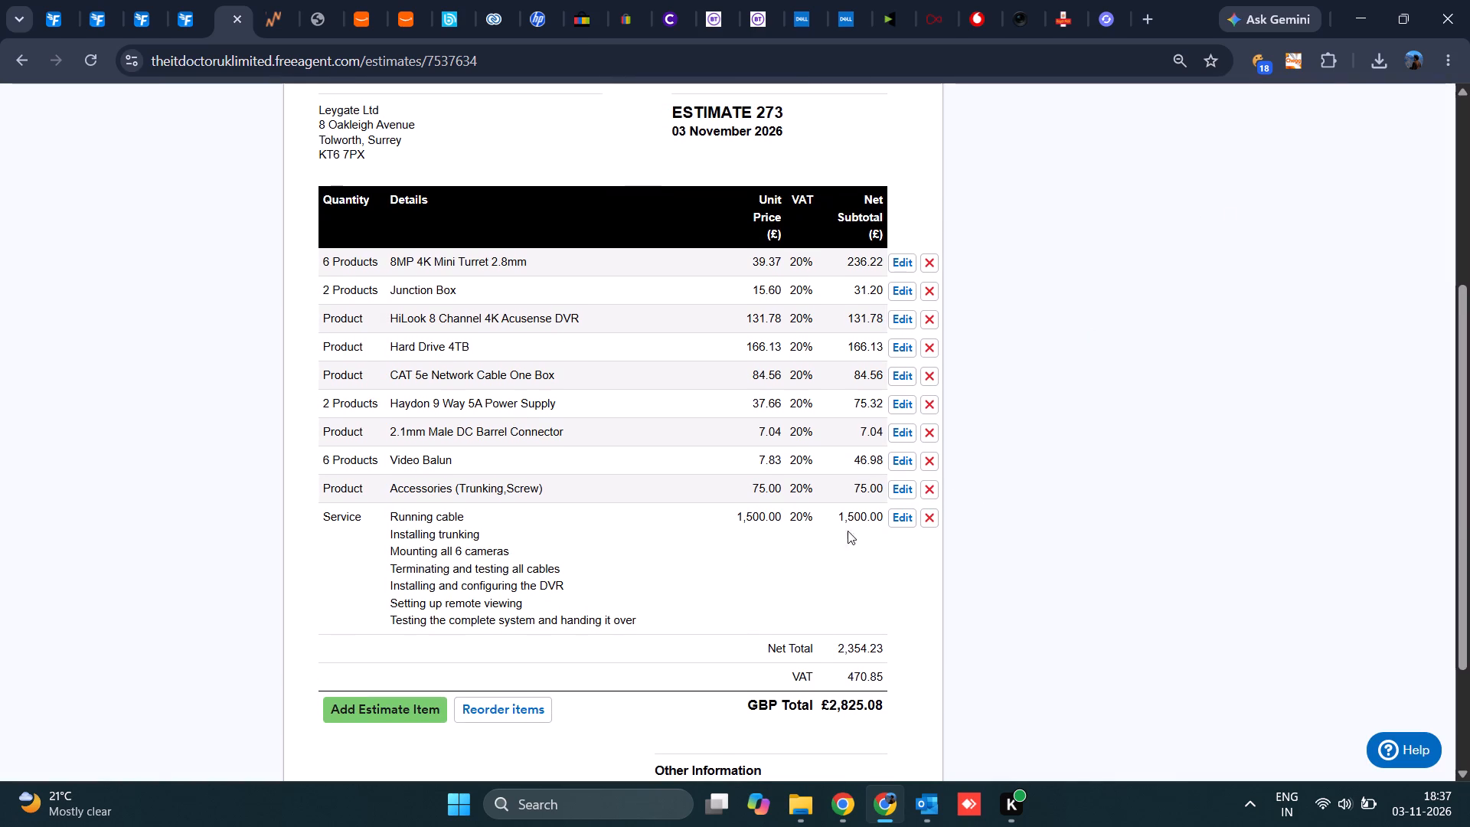
scroll(848, 531, "up", 1)
left_click(1372, 61)
scroll(1372, 60, "up", 1)
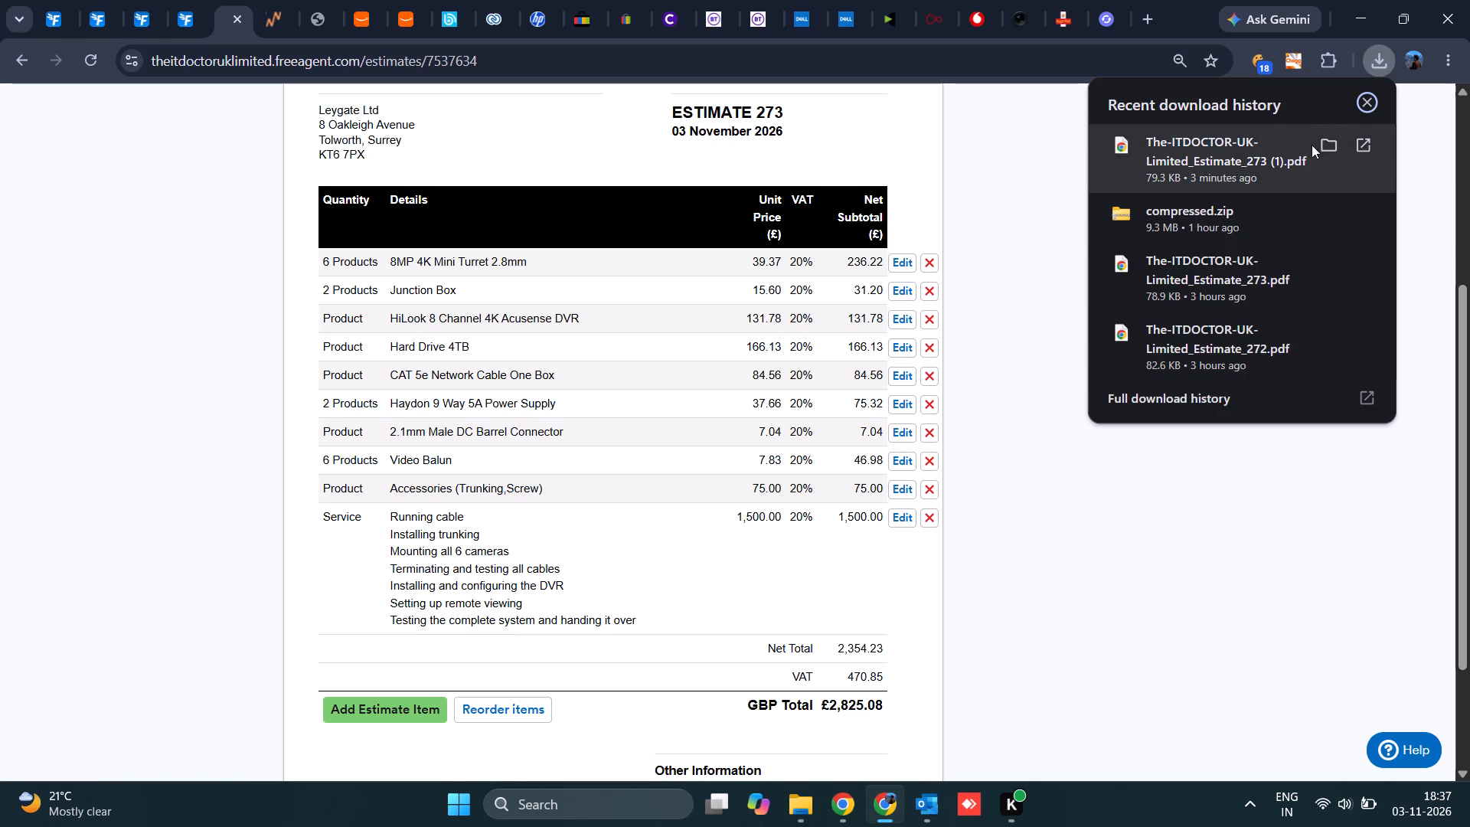
left_click(1327, 141)
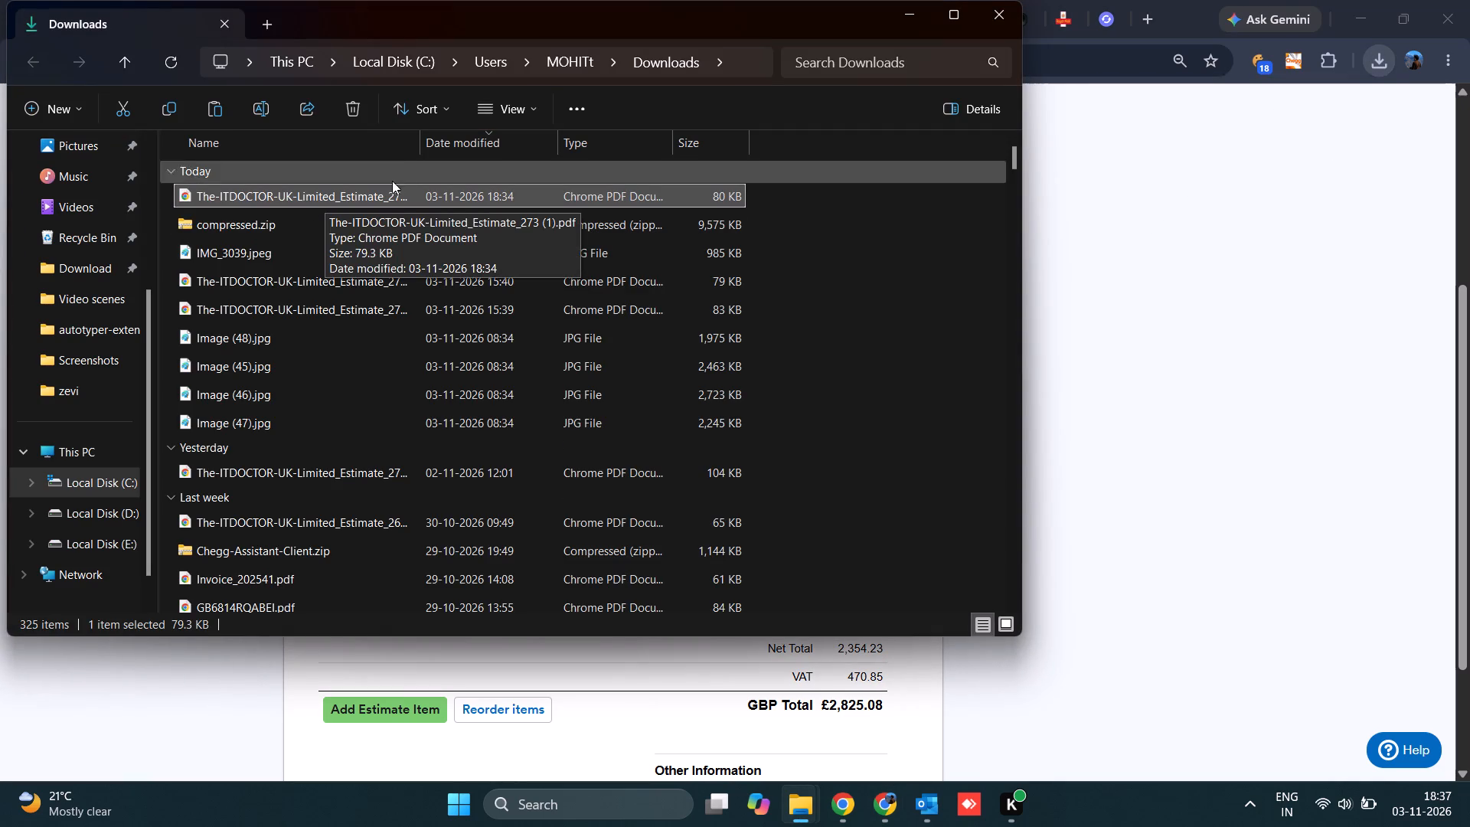
left_click_drag(420, 131, 475, 139)
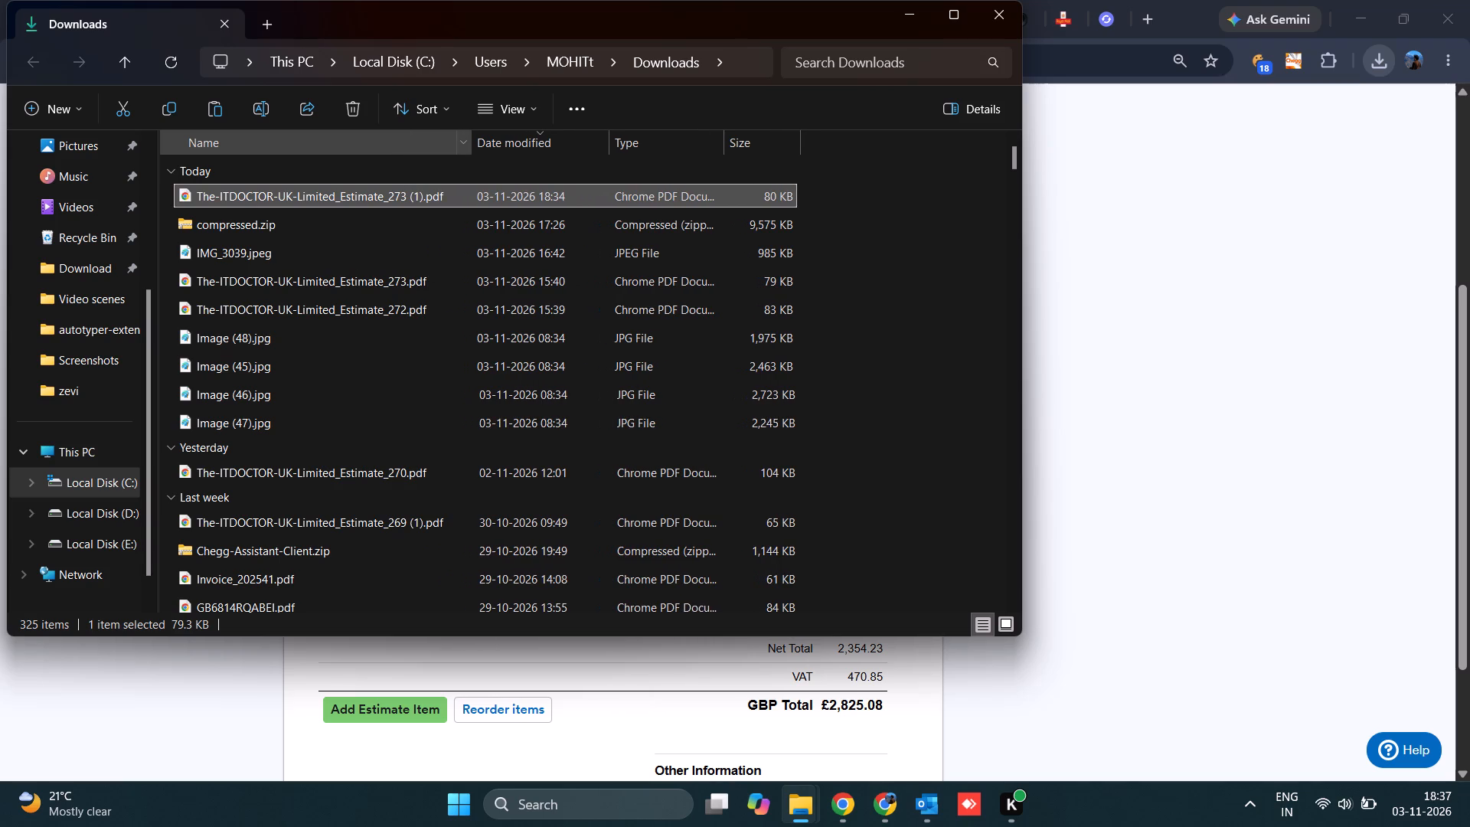
left_click_drag(475, 139, 478, 139)
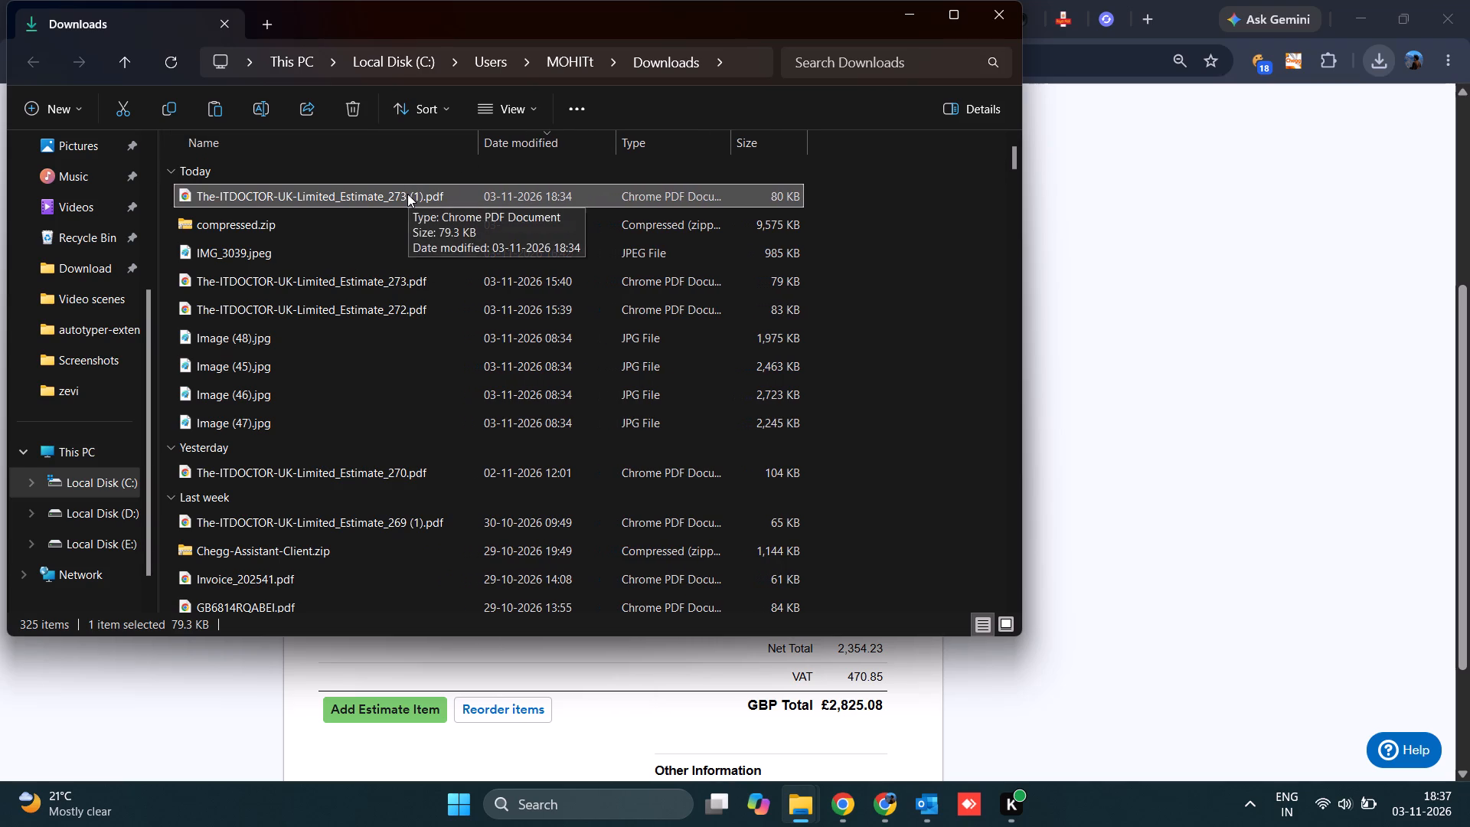
Delete The-ITDOCTOR-UK-Limited_Estimate_273 (1).pdf and The-ITDOCTOR-UK-Limited_Estimate_273.pdf from Downloads, and close the folder window.
left_click(405, 194, "ctrl")
left_click(400, 279, "ctrl")
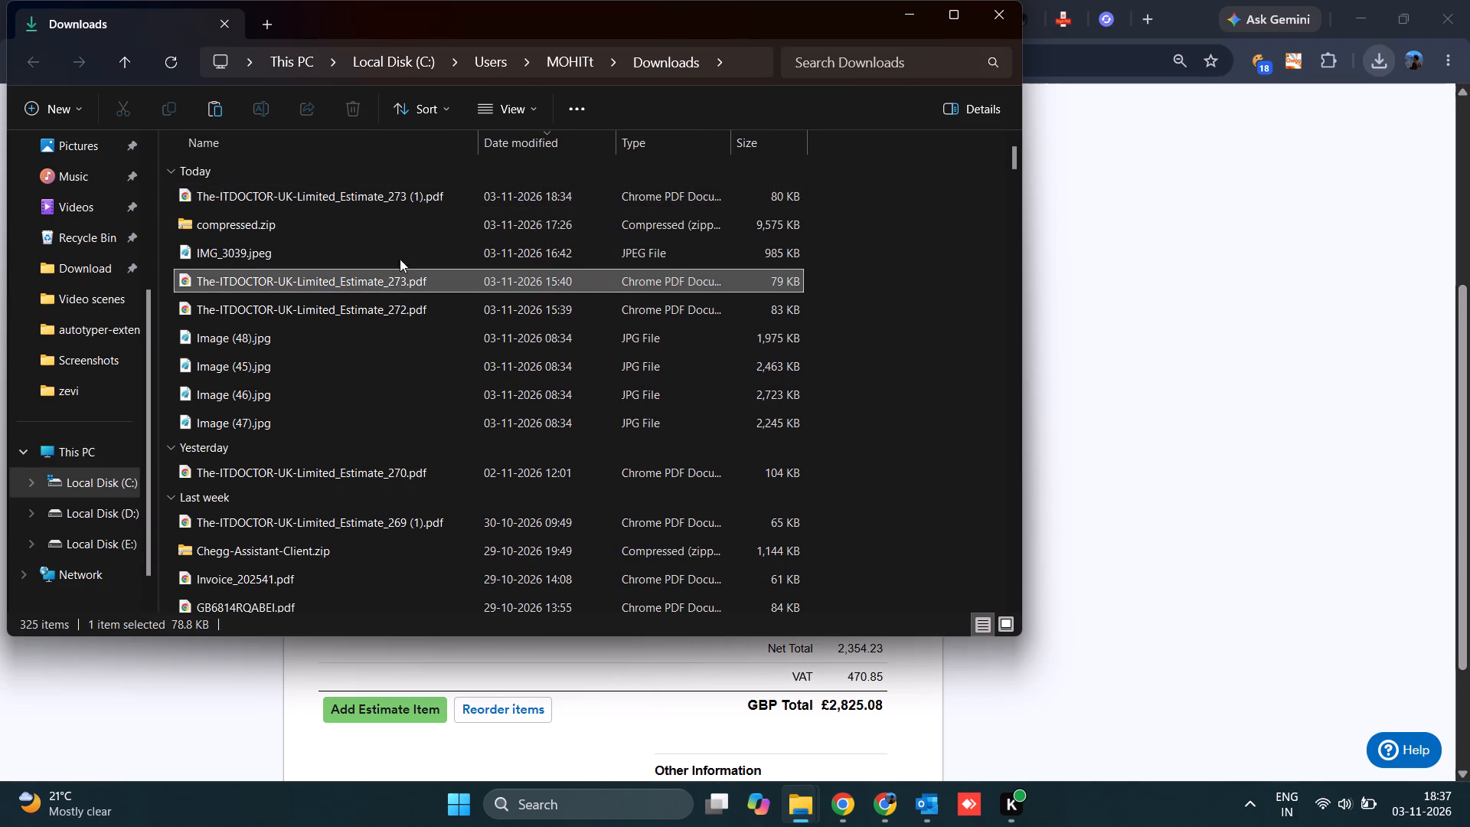
left_click(407, 194, "ctrl")
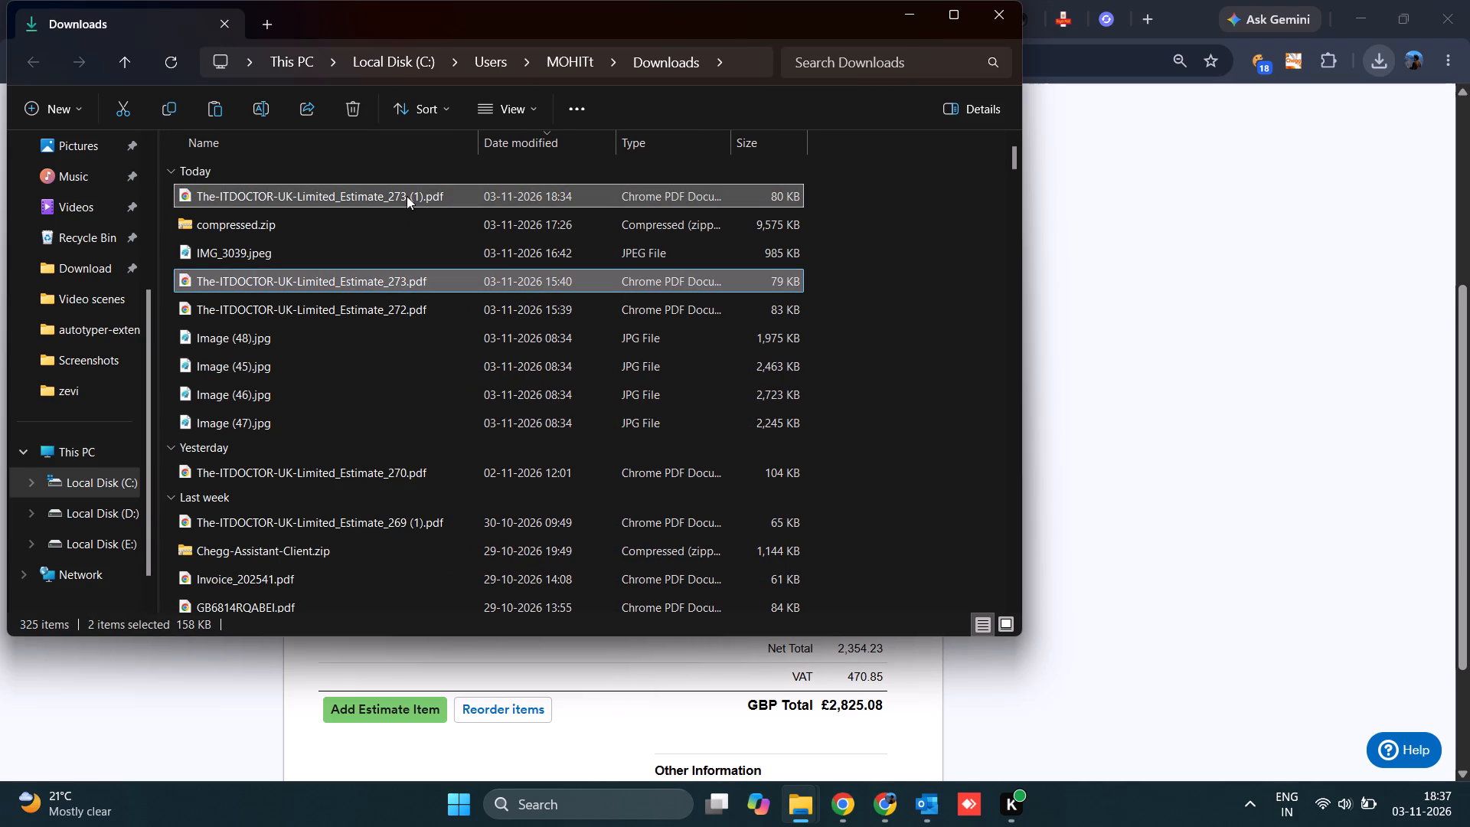
key("Delete")
left_click(1009, 10)
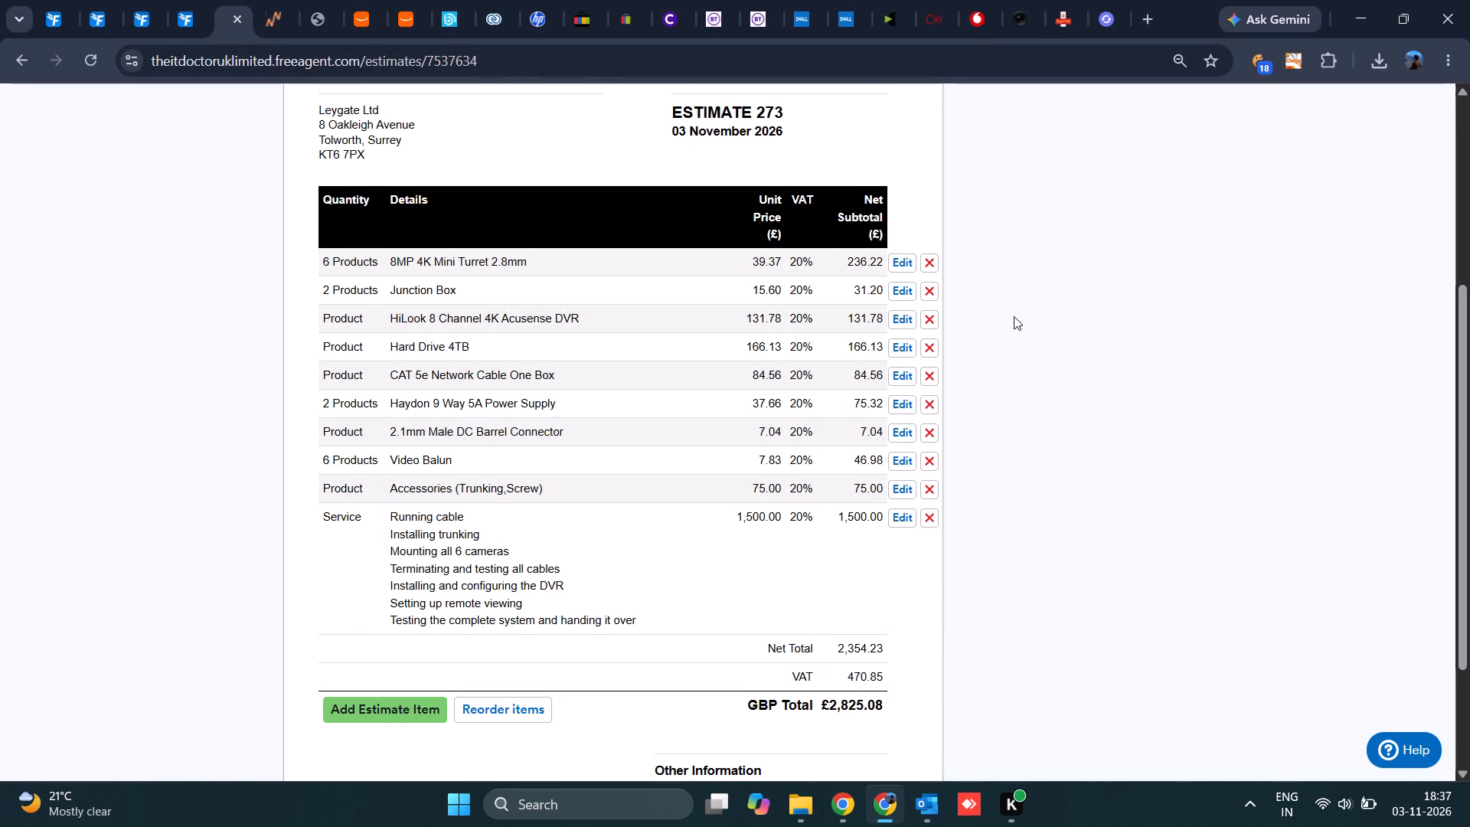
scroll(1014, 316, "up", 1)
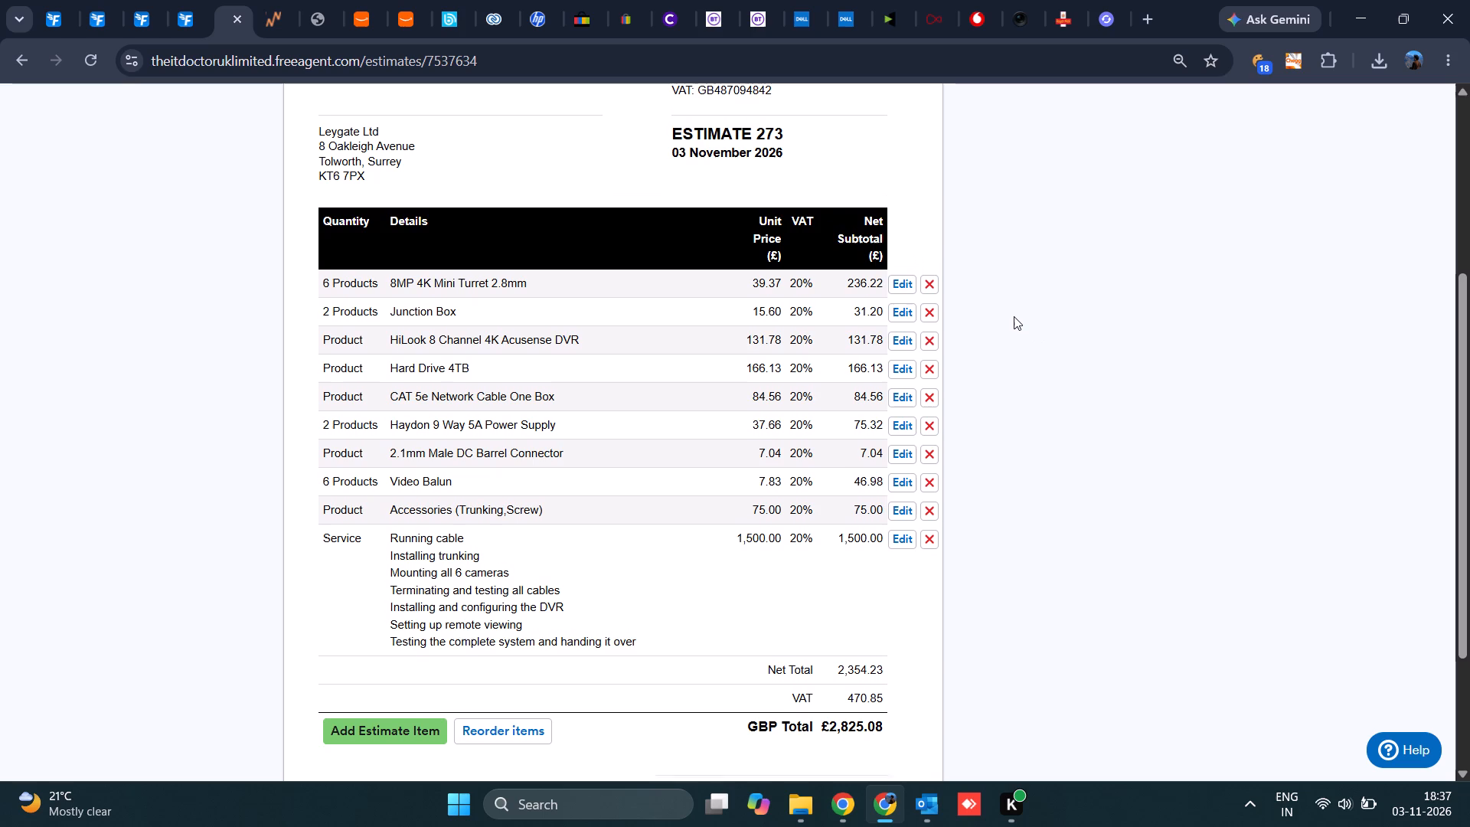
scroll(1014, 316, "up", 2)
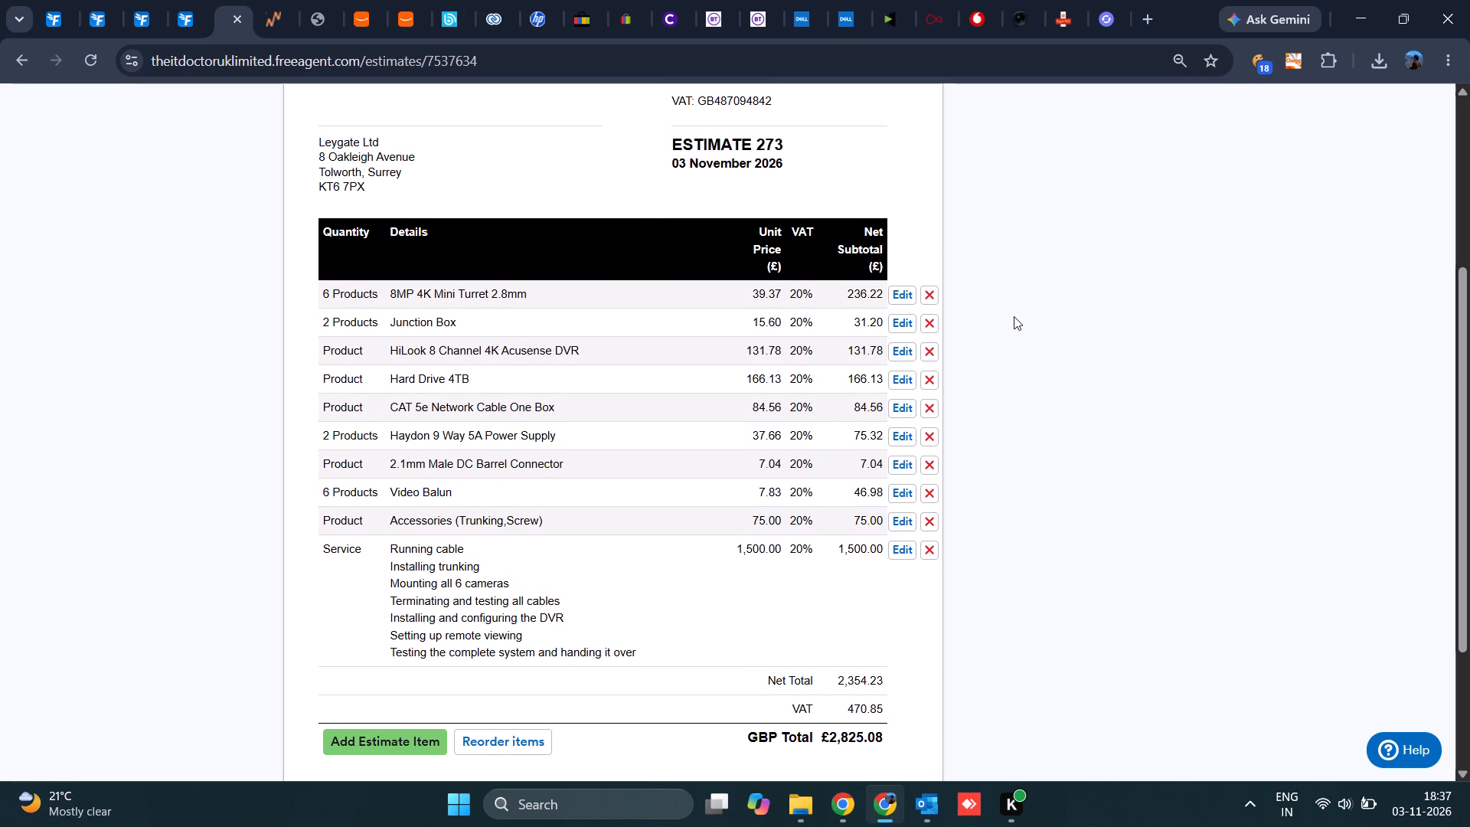
Export Leygate Ltd's revised Estimate 273 as a PDF download.
scroll(1014, 316, "up", 1)
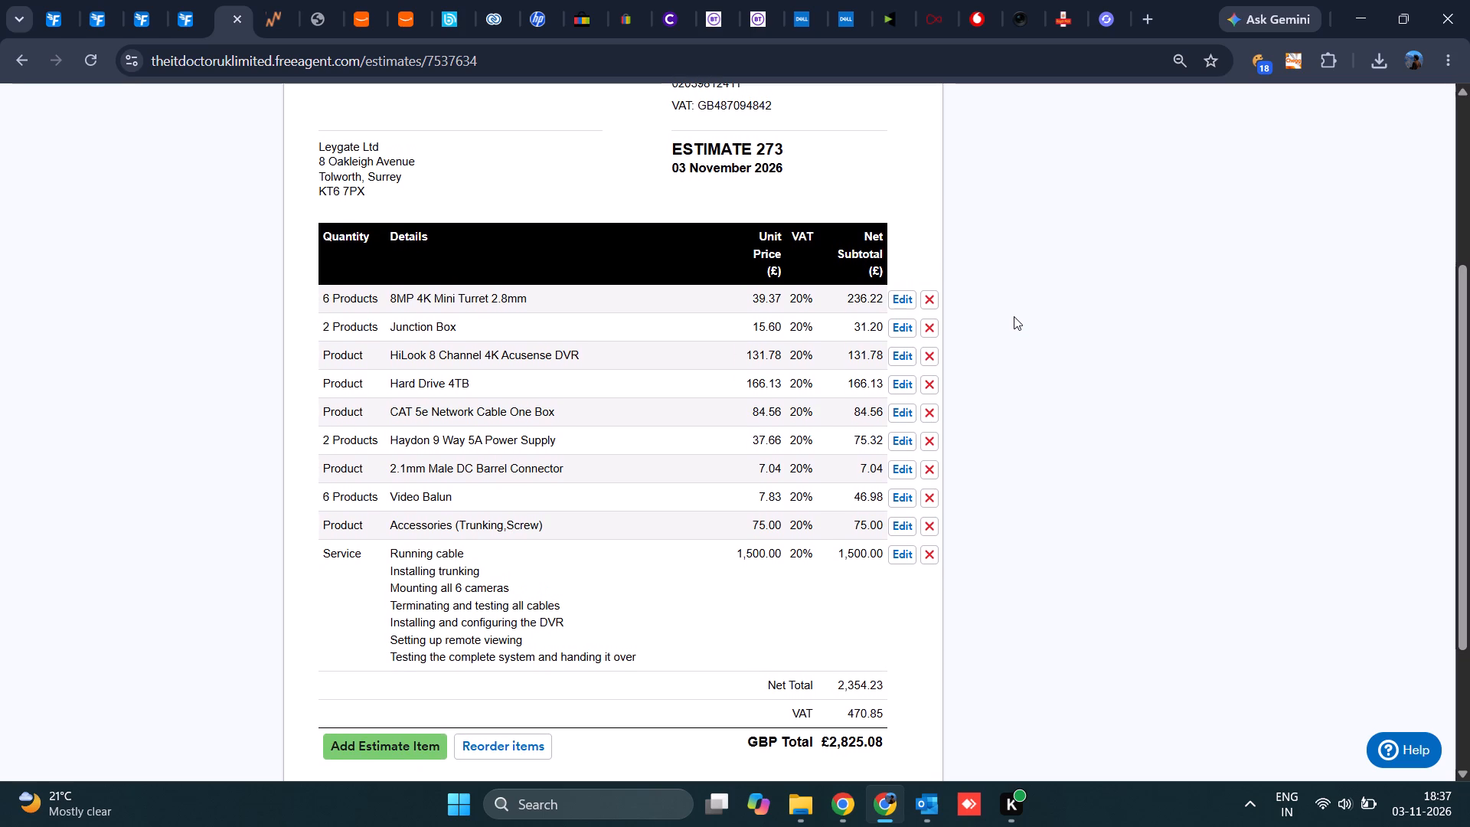
scroll(1014, 316, "up", 2)
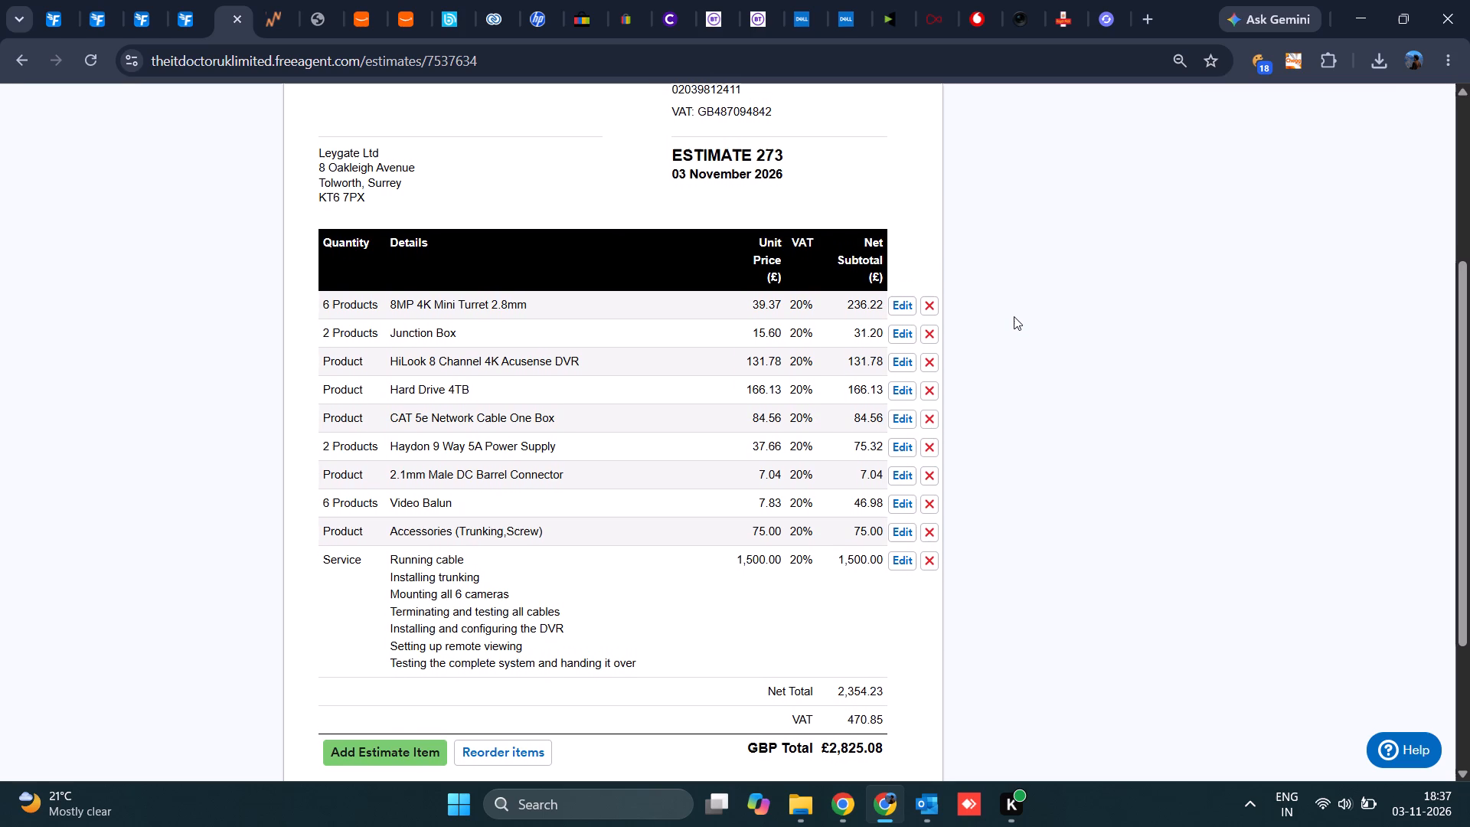
scroll(1014, 316, "up", 1)
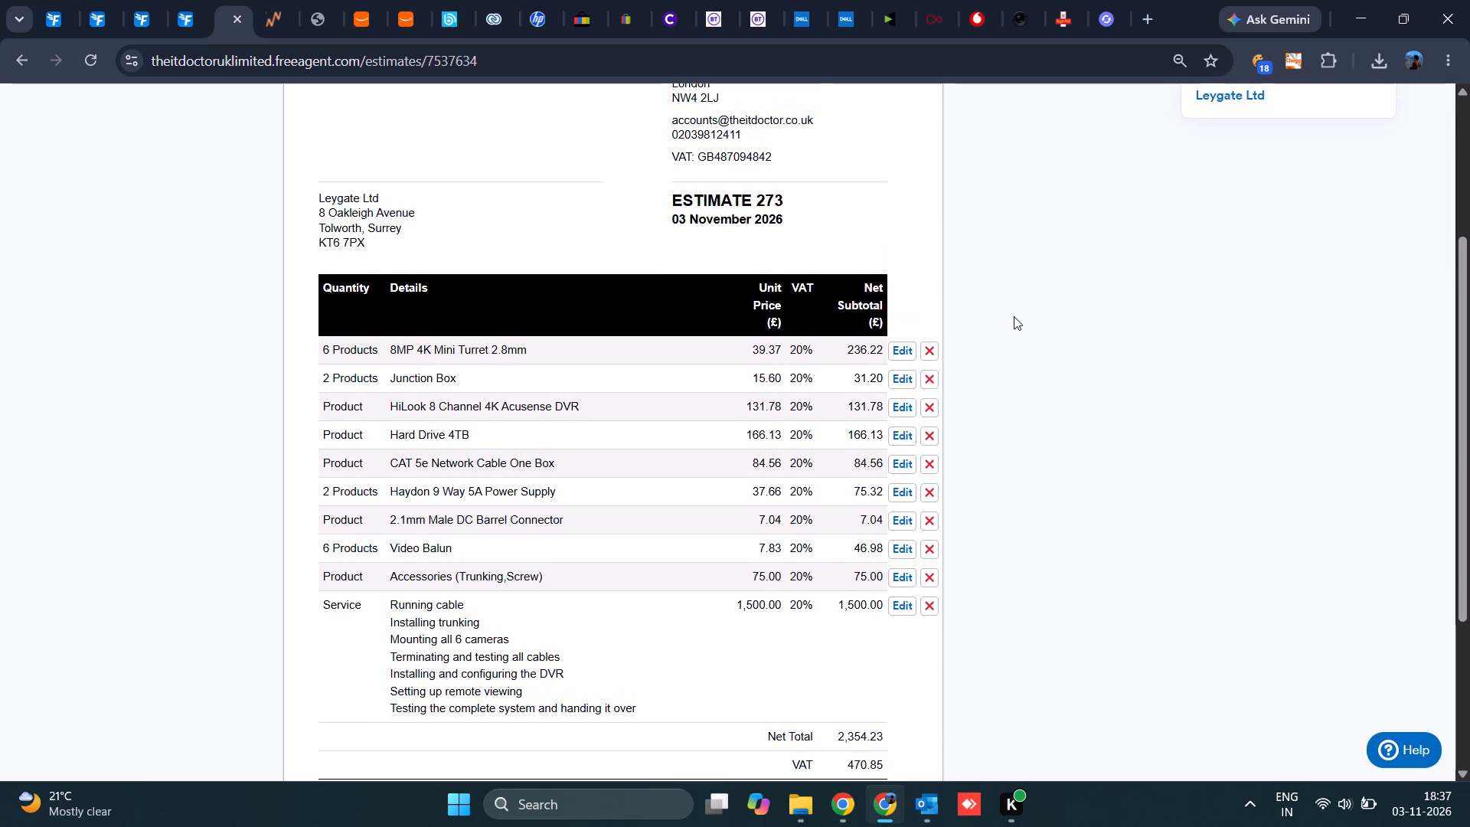
scroll(1014, 316, "up", 3)
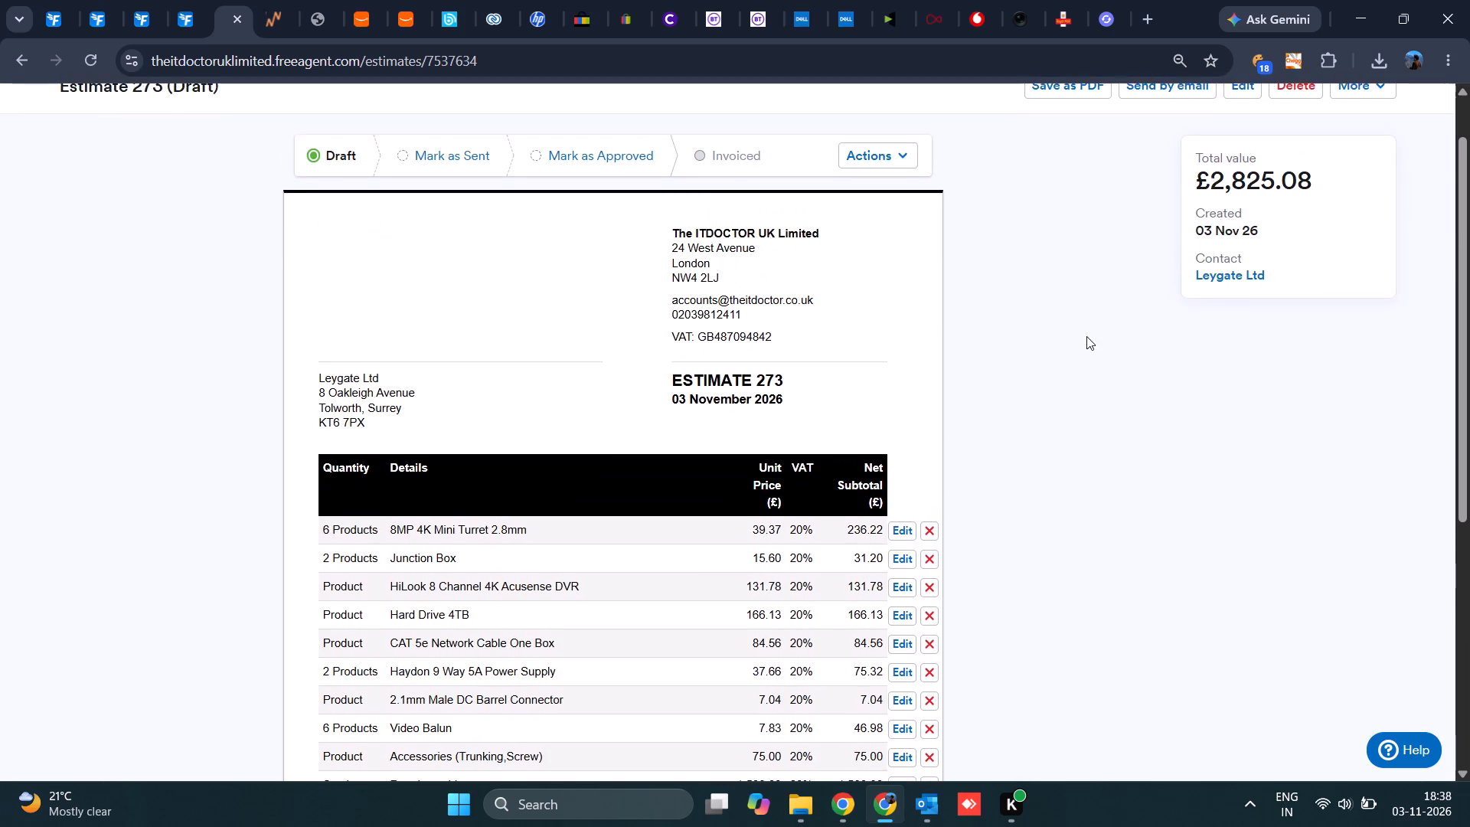
scroll(1086, 336, "up", 2)
left_click(1083, 146)
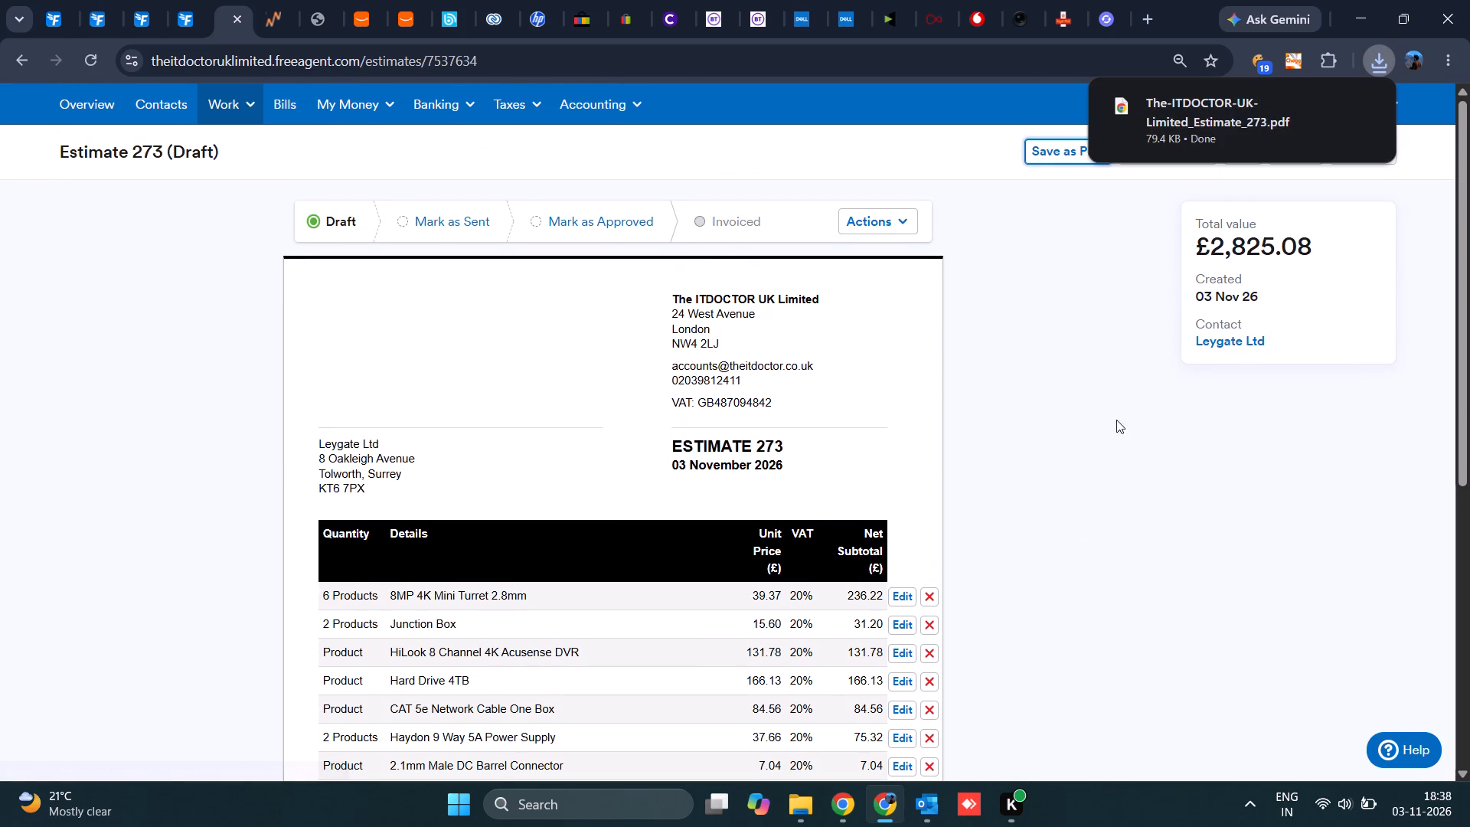
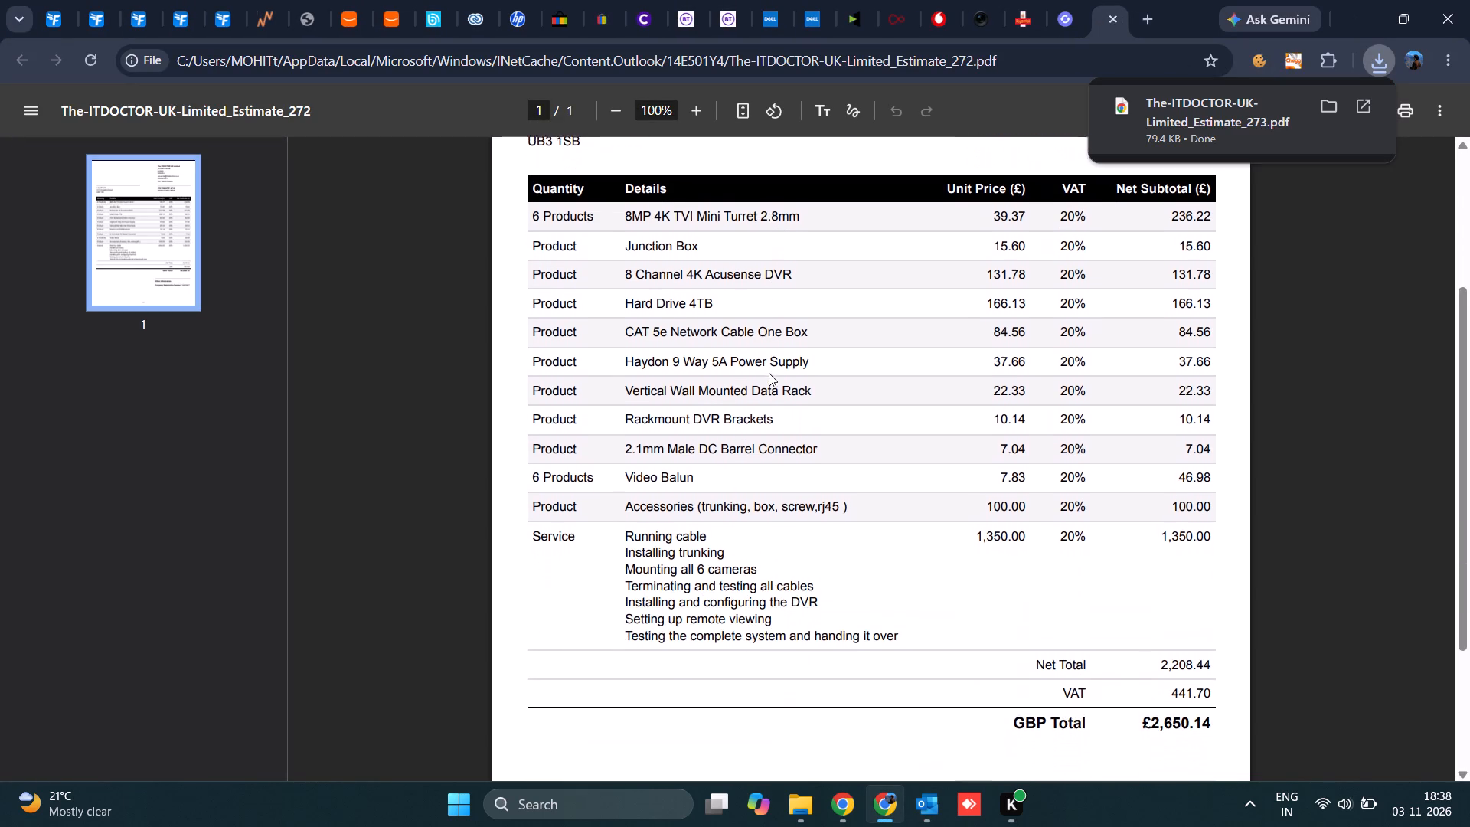
Examine Leygate Ltd's Estimate 272 PDF from the totals and company registration details back up through the item rows to the estimate heading.
scroll(769, 373, "right", 1)
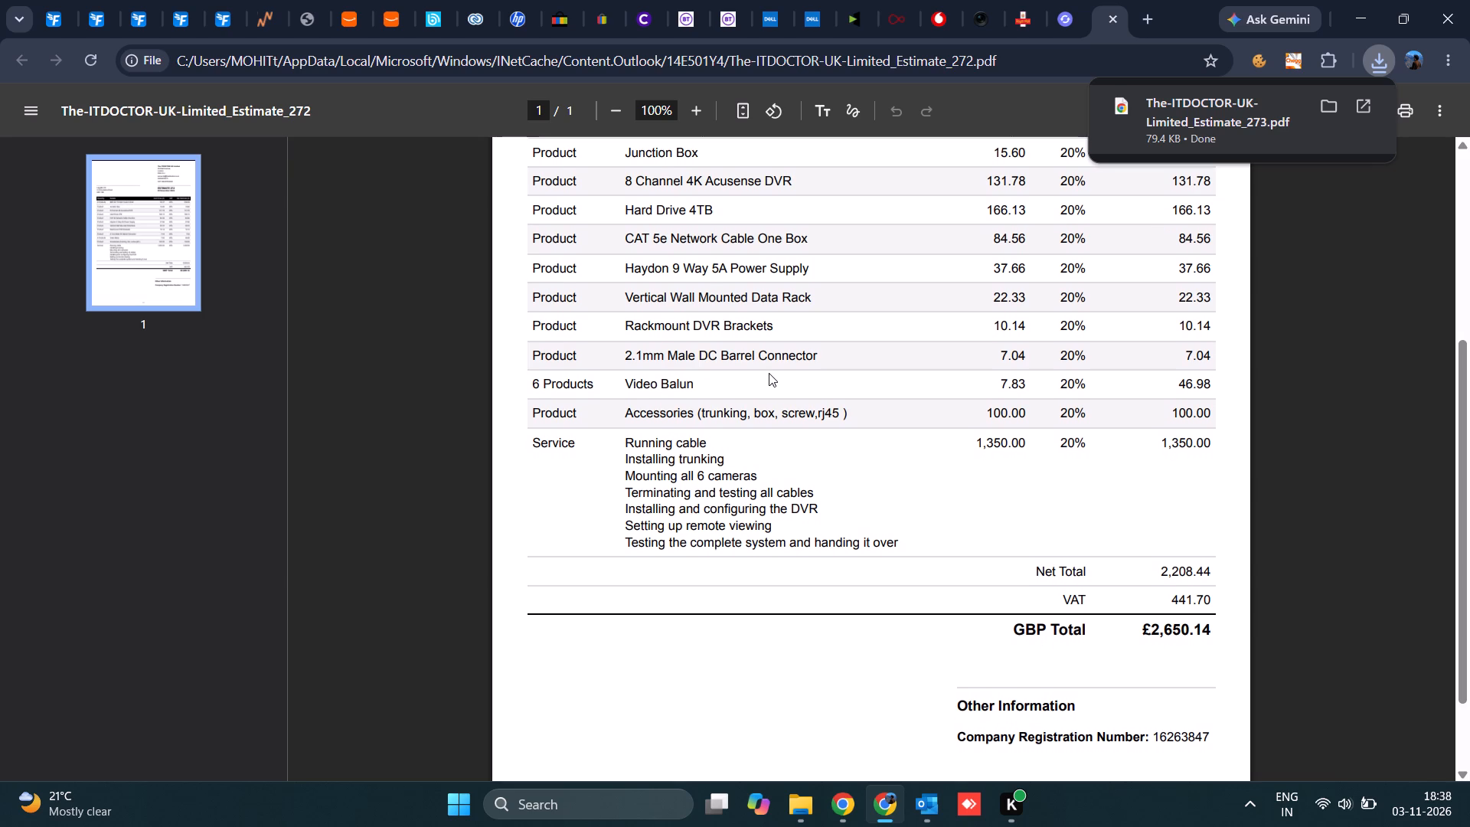
scroll(769, 373, "right", 2)
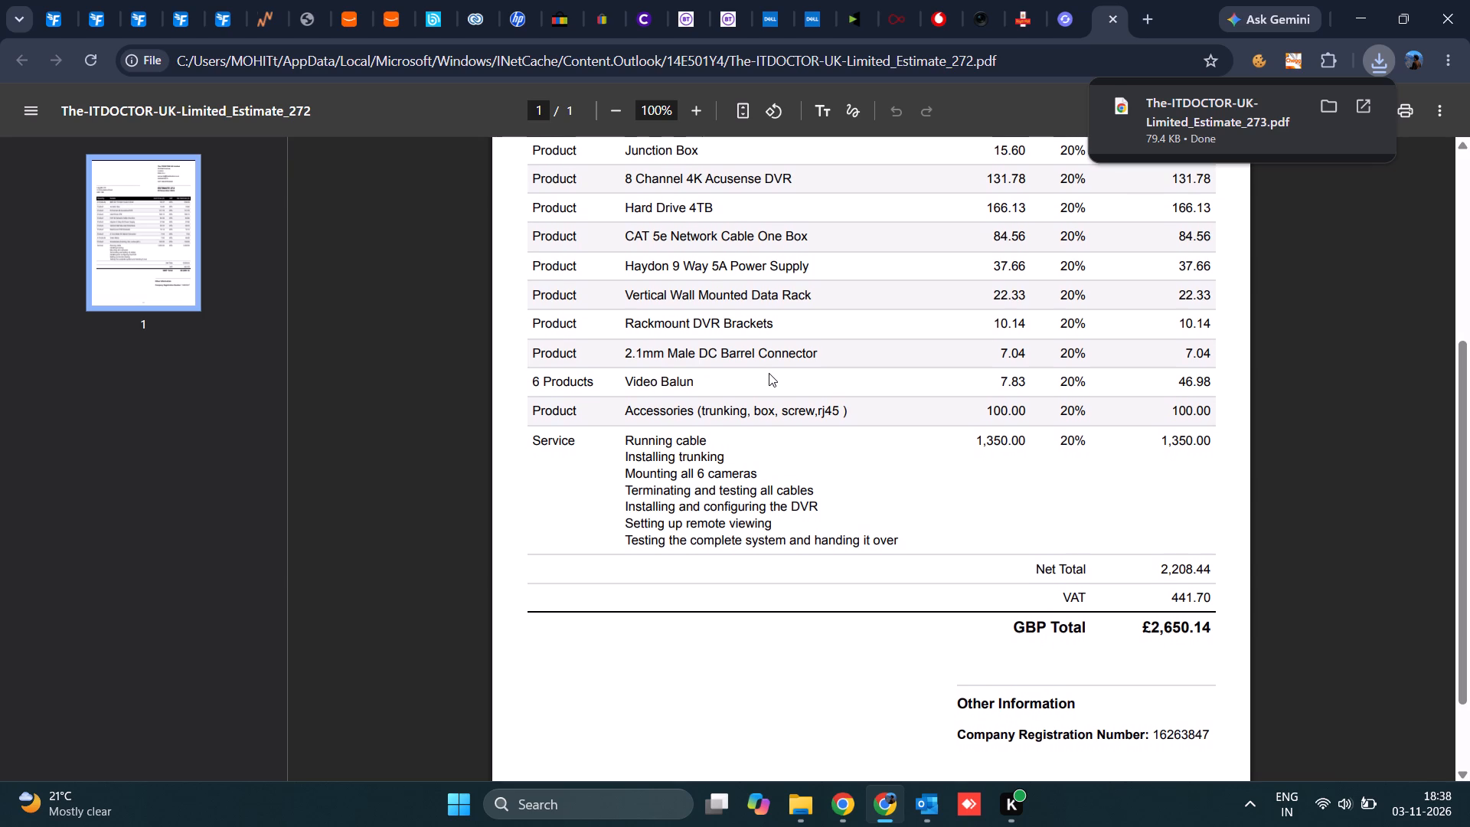
scroll(769, 373, "right", 2)
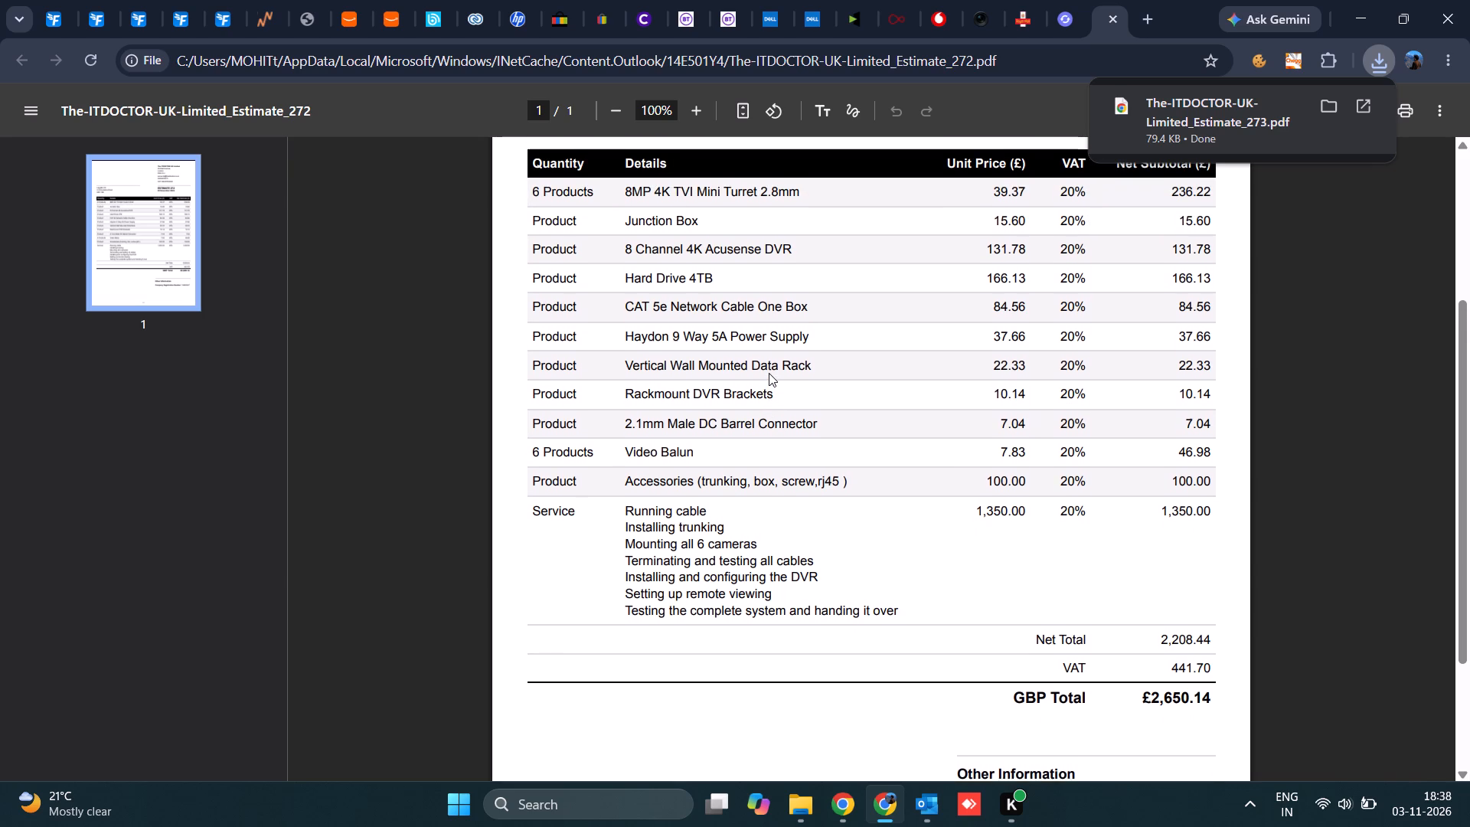
scroll(769, 373, "right", 2)
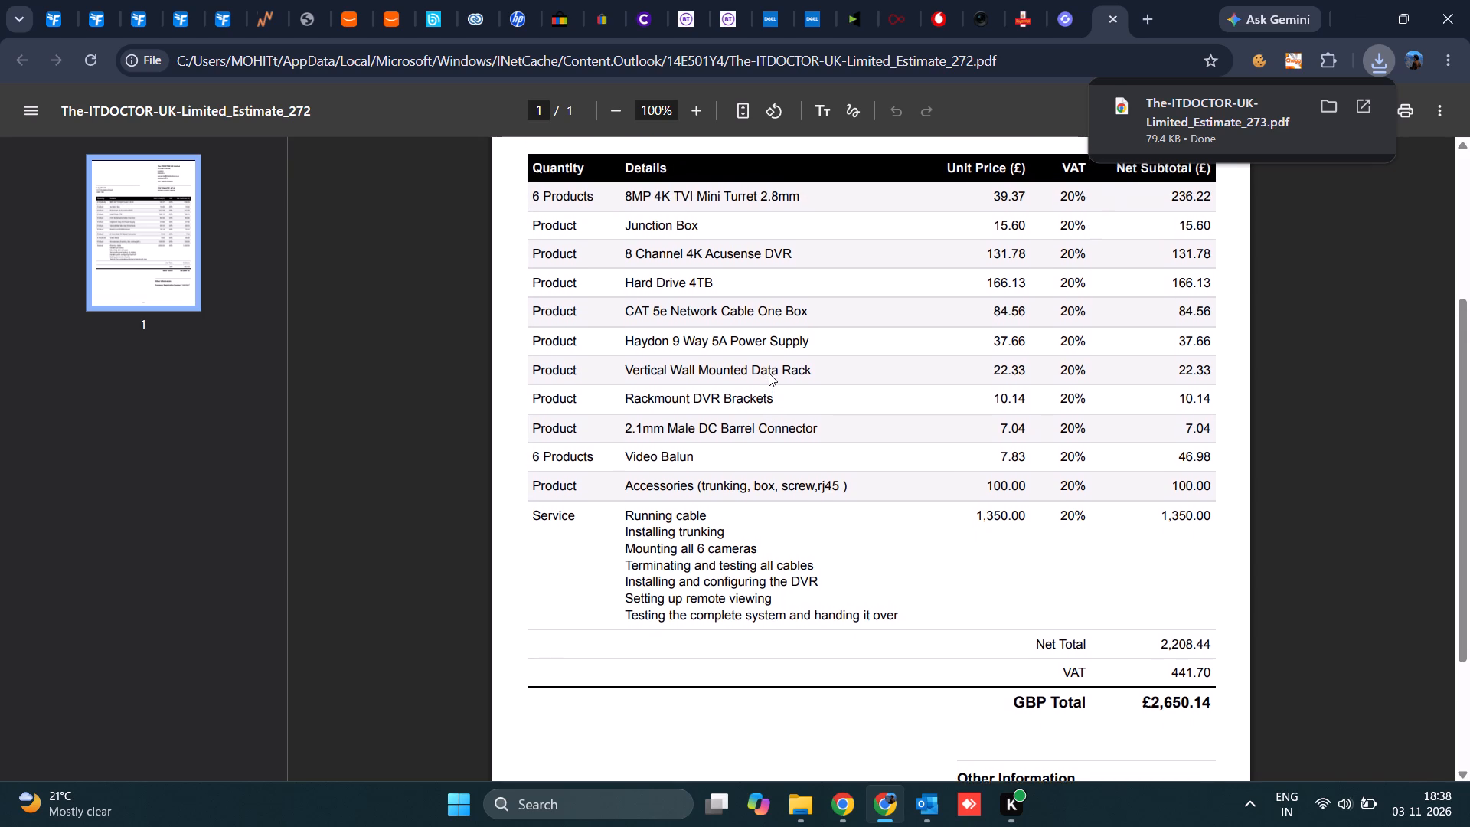
scroll(769, 373, "right", 1)
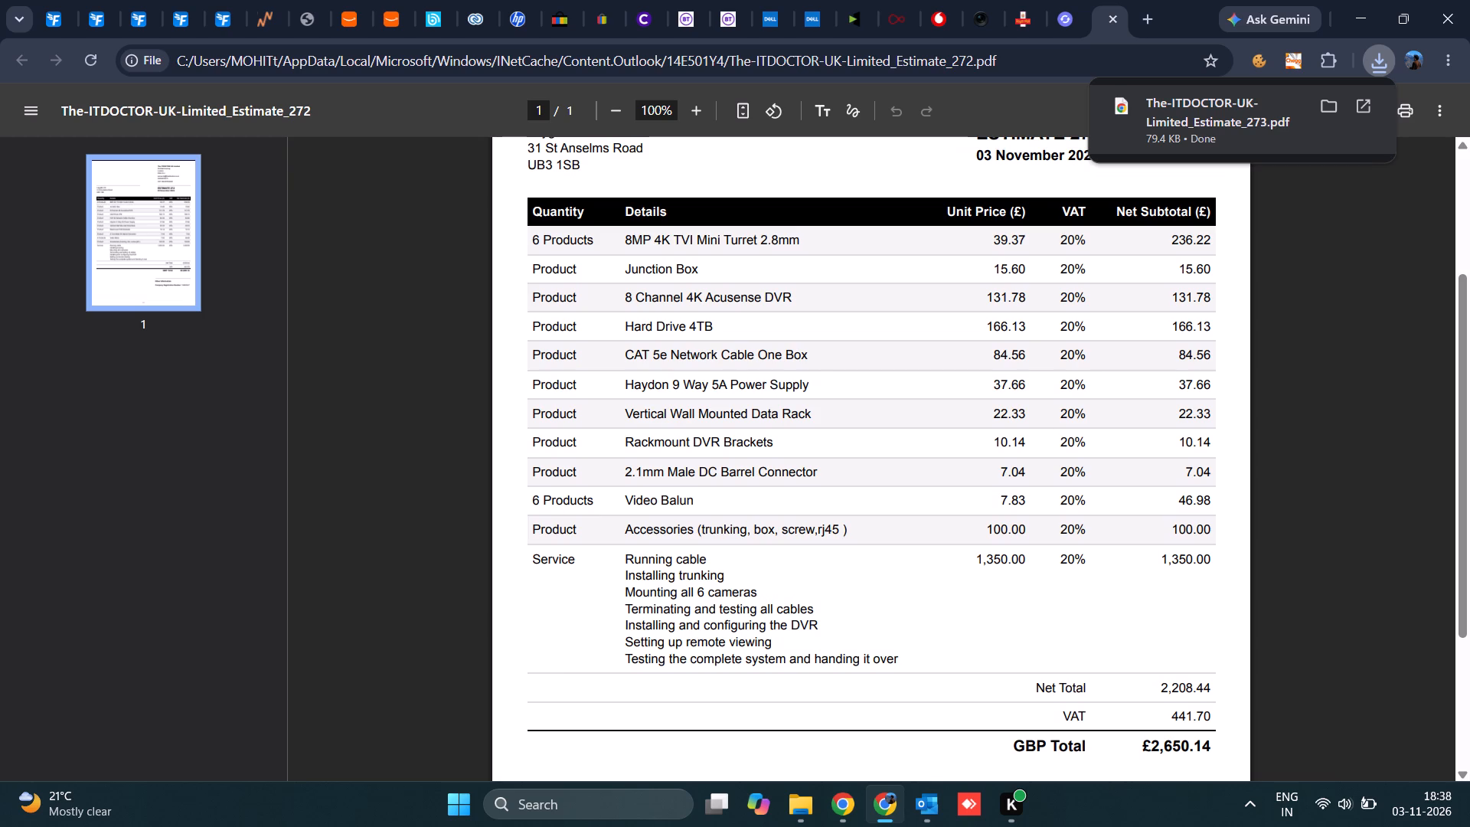
scroll(789, 362, "up", 1)
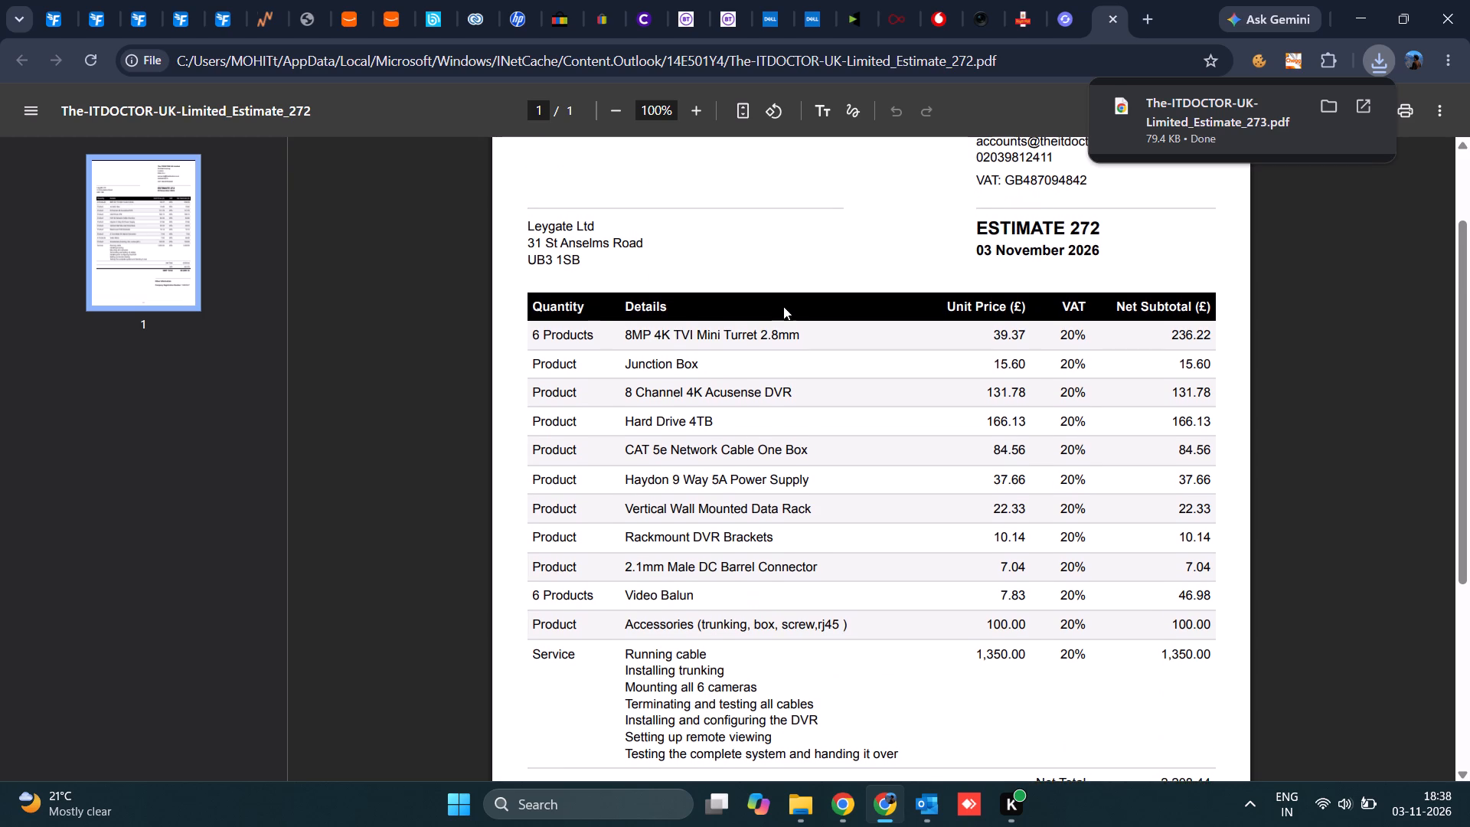
scroll(783, 306, "up", 2)
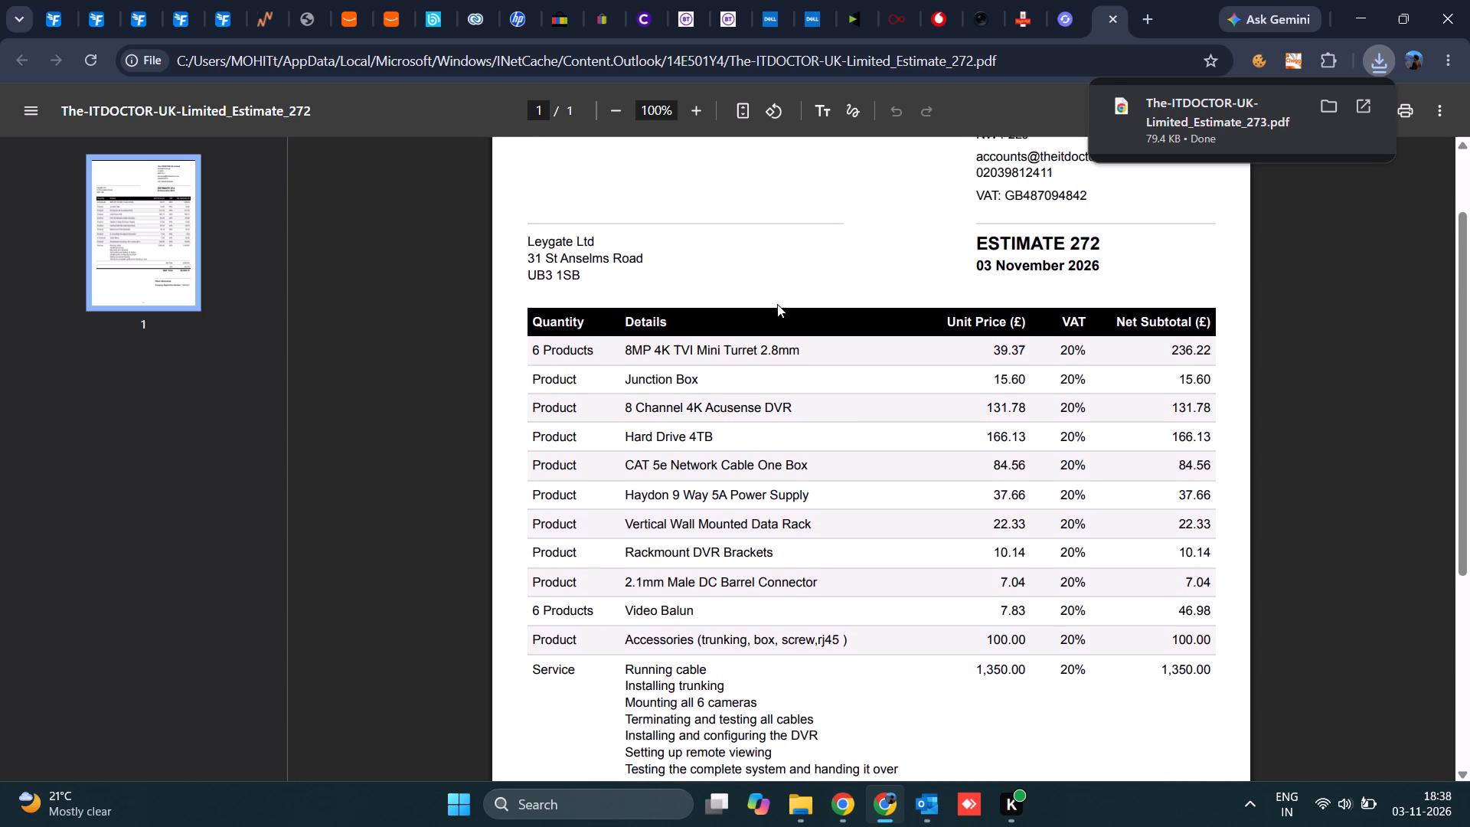
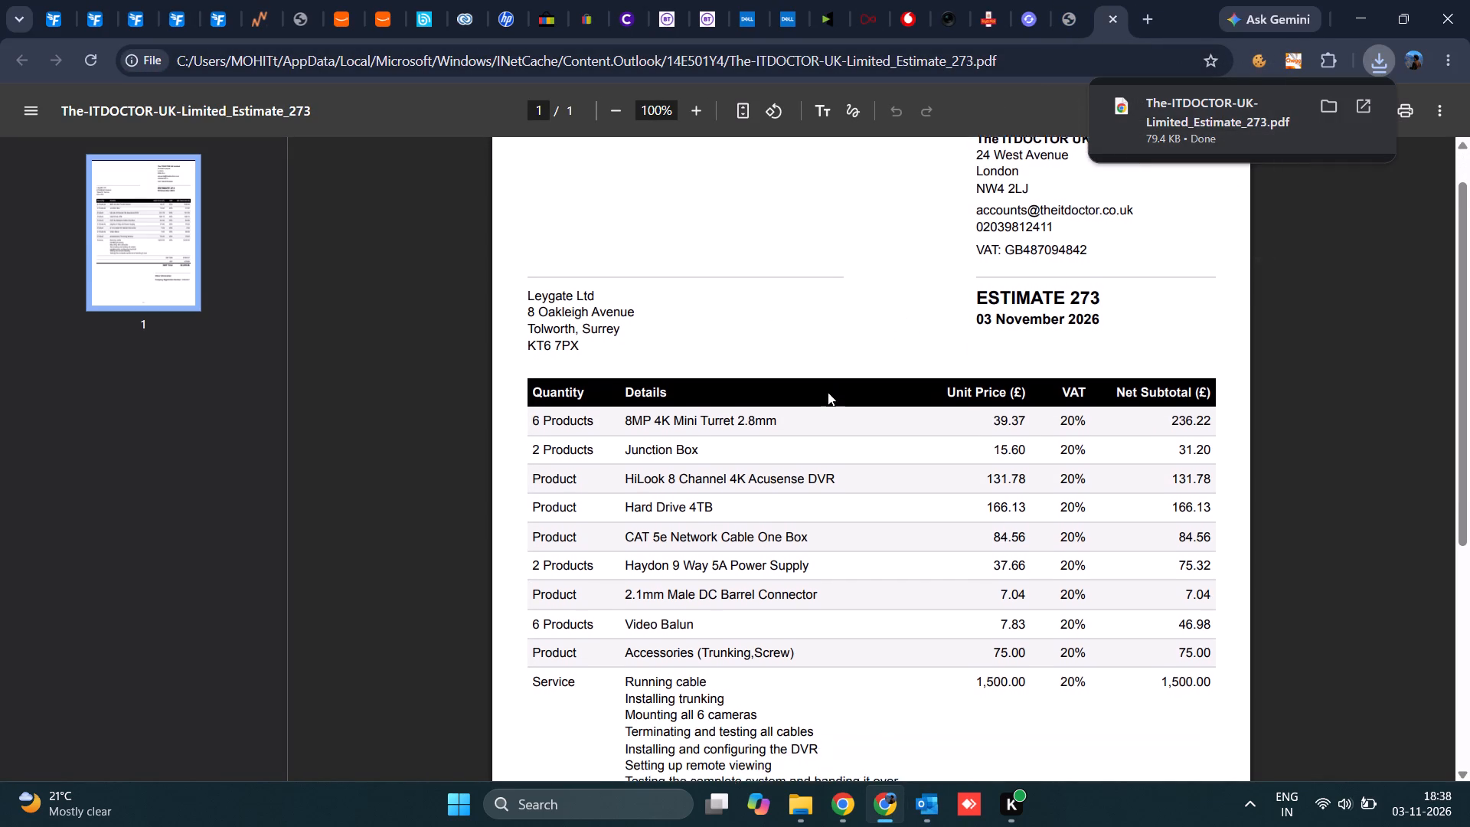
Review the lower item and service rows in Leygate Ltd's Estimate 273 PDF and return to the Estimate 272 PDF for comparison.
scroll(828, 392, "down", 1)
scroll(1067, 25, "down", 1)
left_click(1063, 25)
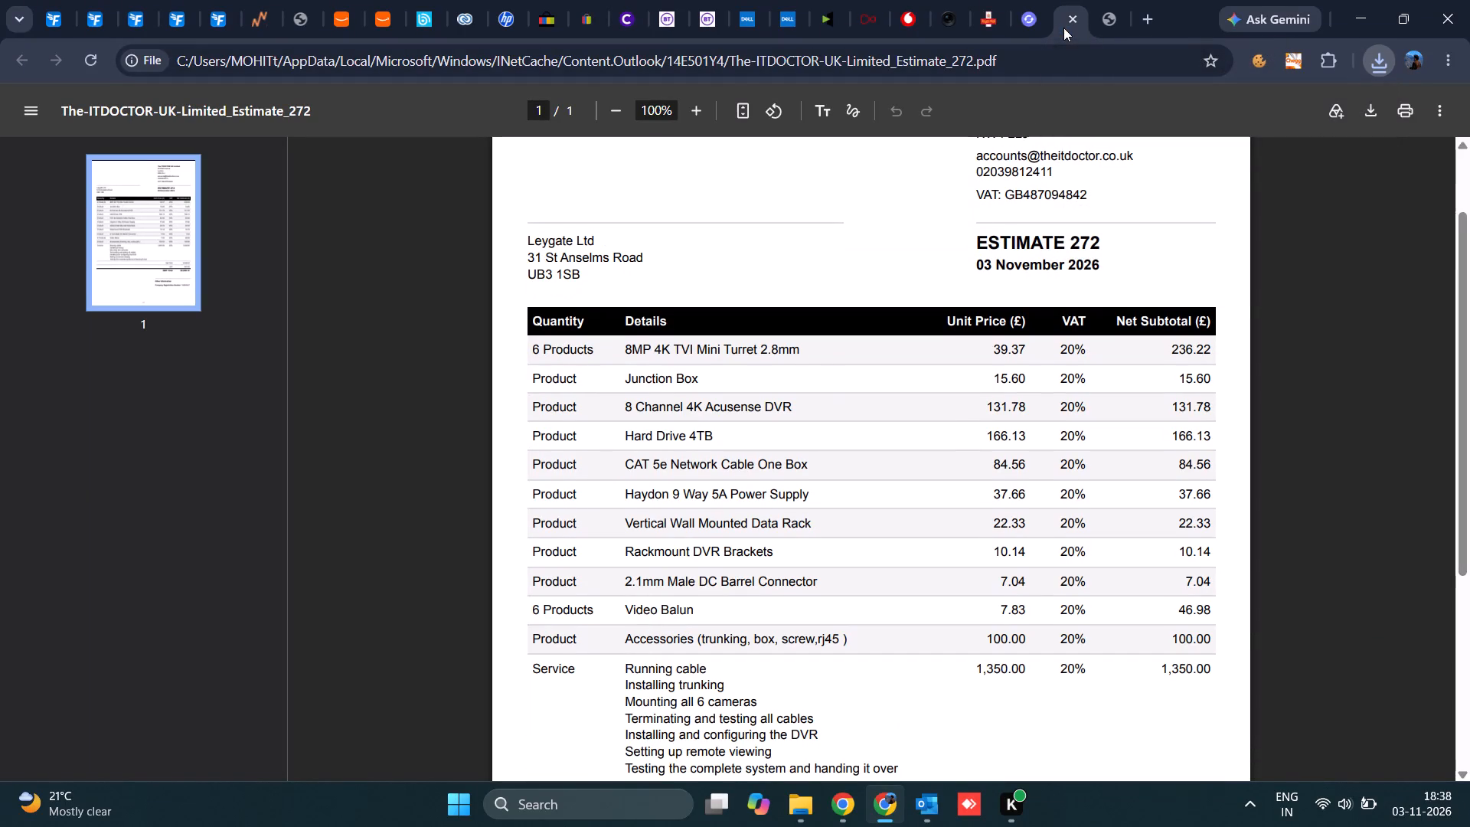
Compare the line items, quantities, unit prices and service charges in the Estimate 272 and Estimate 273 PDFs.
scroll(1093, 34, "down", 1)
left_click(1102, 28)
scroll(1102, 28, "down", 1)
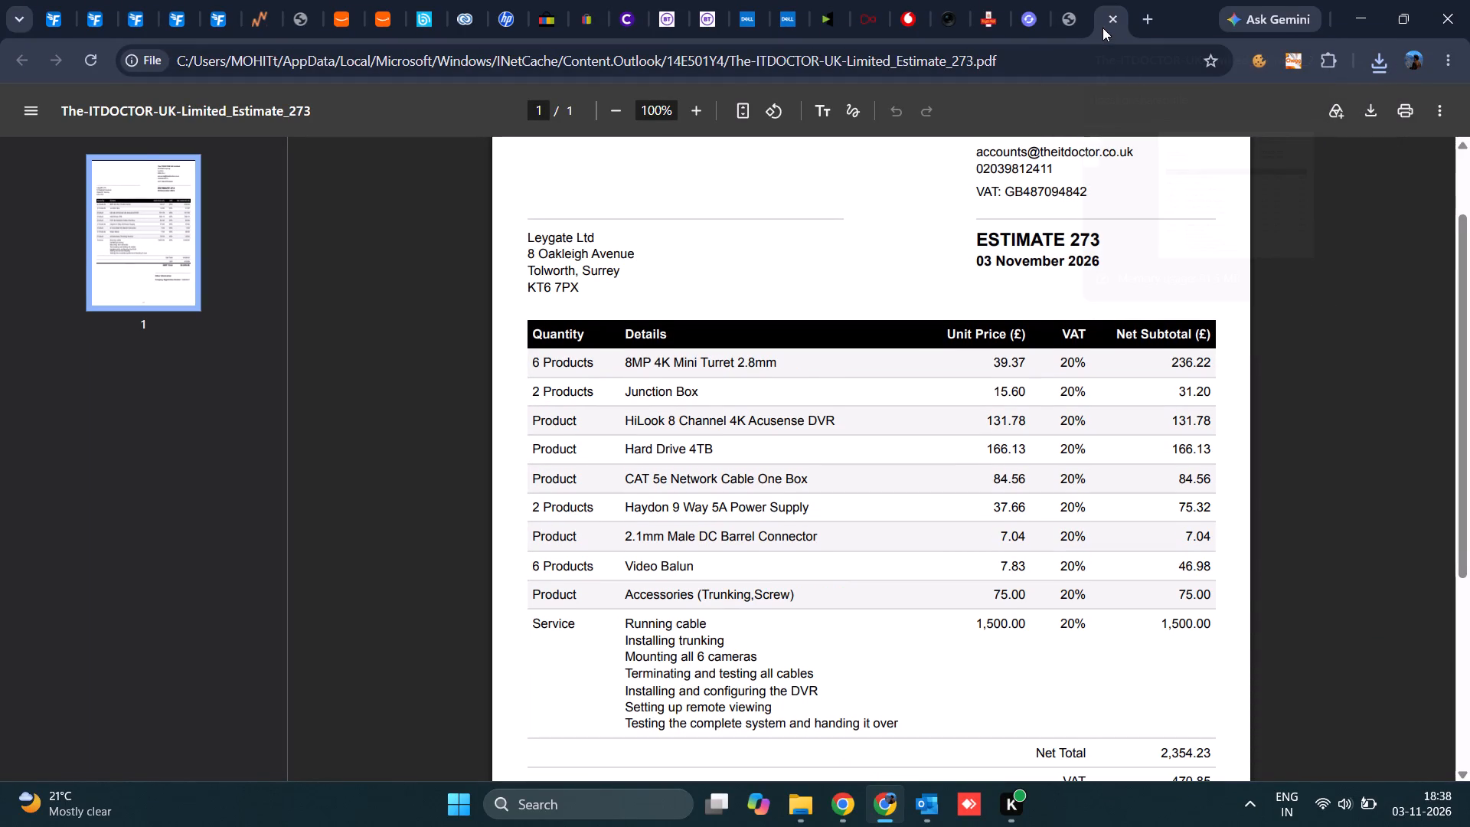
scroll(1080, 30, "down", 1)
left_click(1073, 28)
scroll(1073, 29, "down", 1)
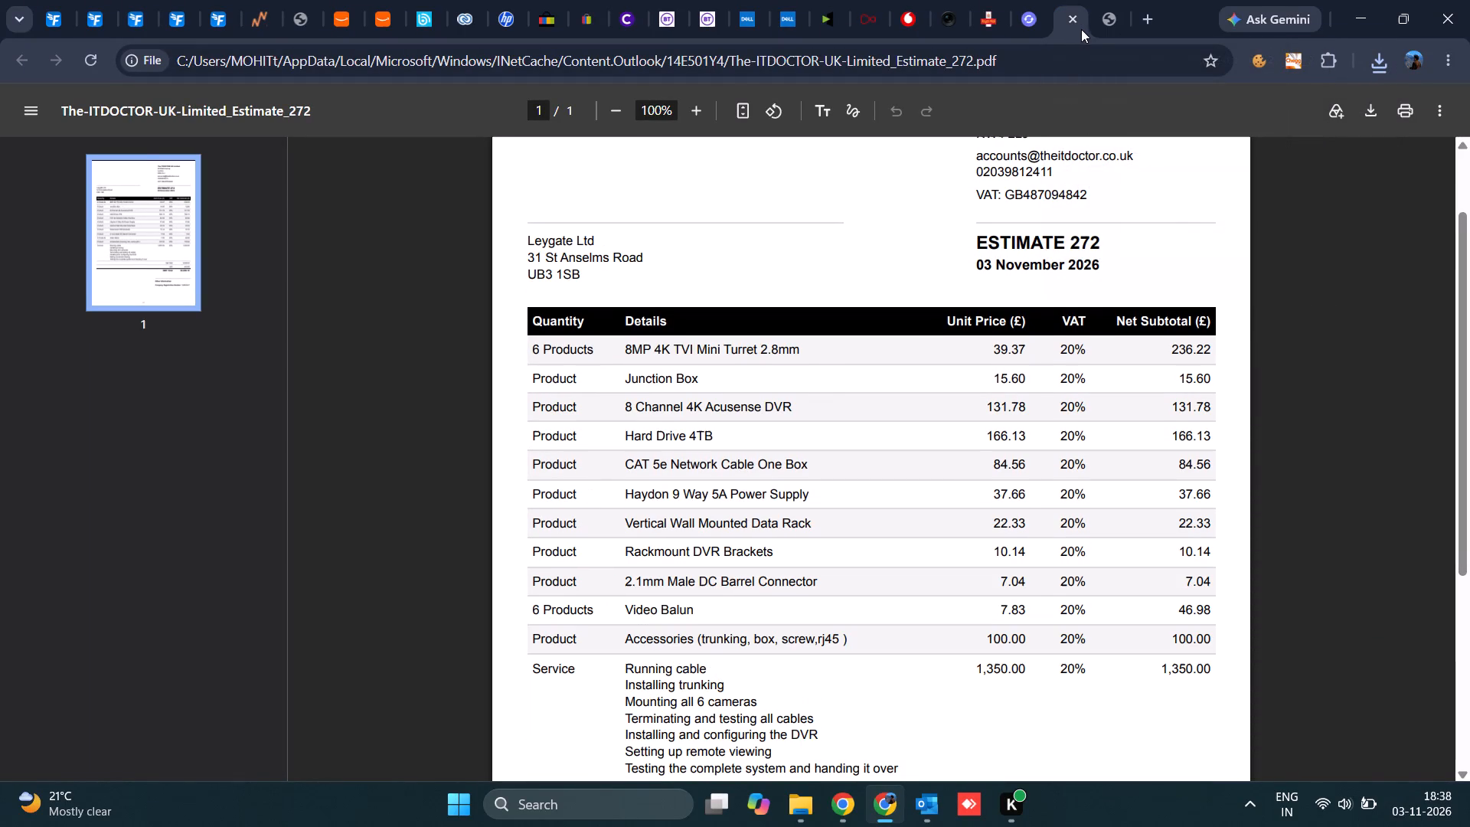
scroll(1095, 29, "down", 1)
left_click(1106, 28)
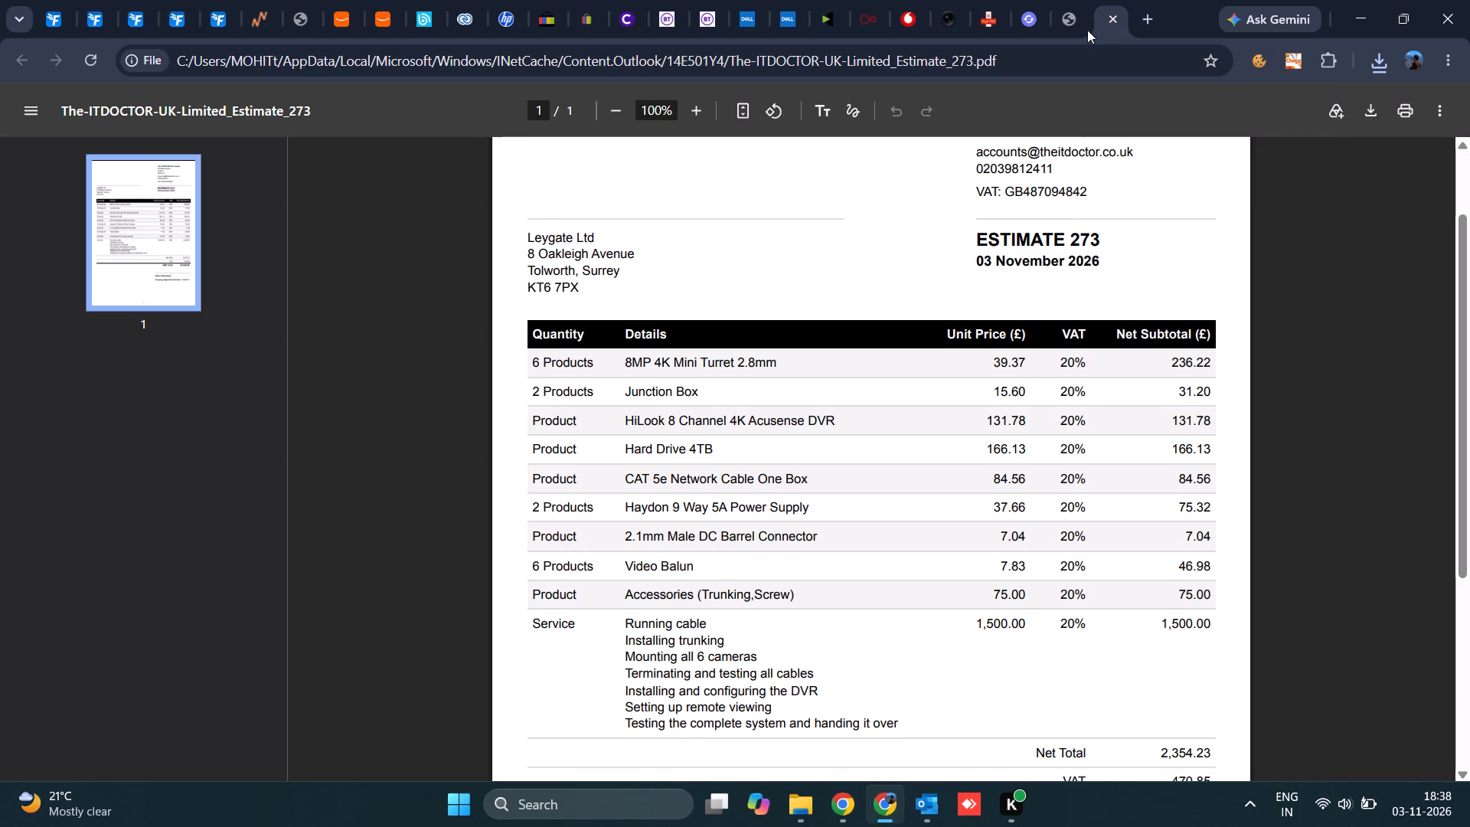
left_click(1067, 31)
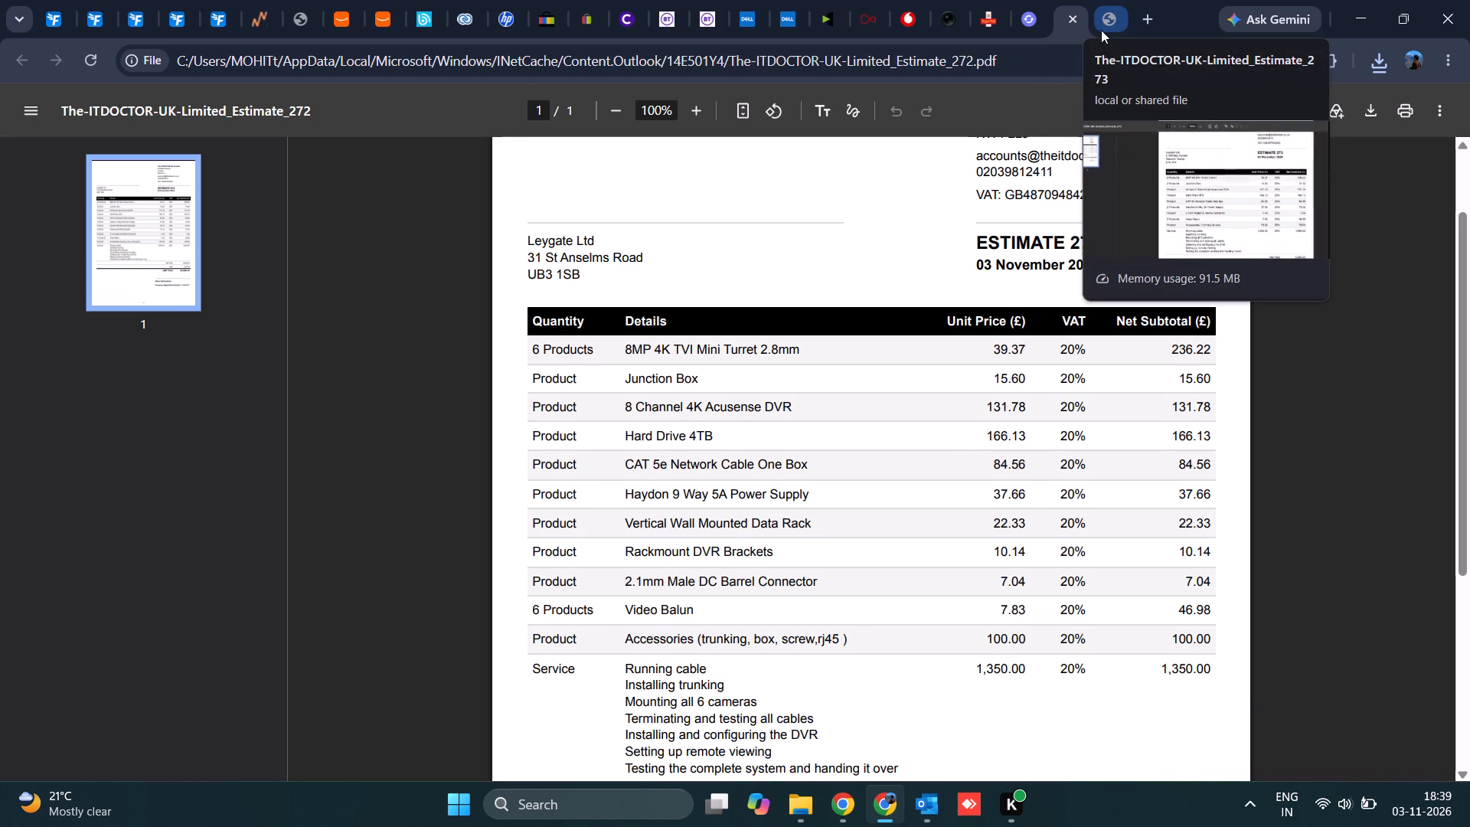
left_click(1101, 30)
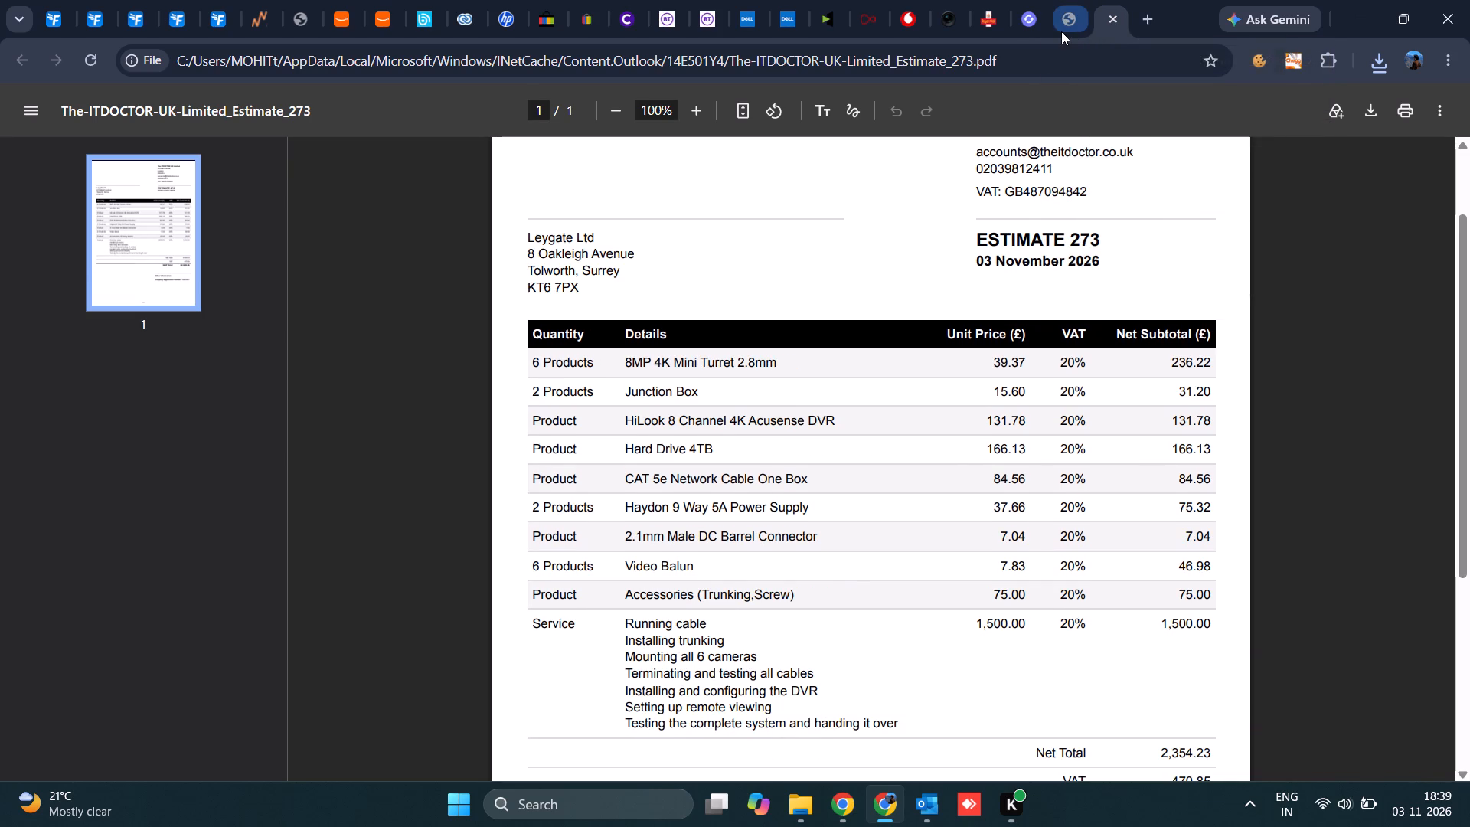
left_click(1061, 30)
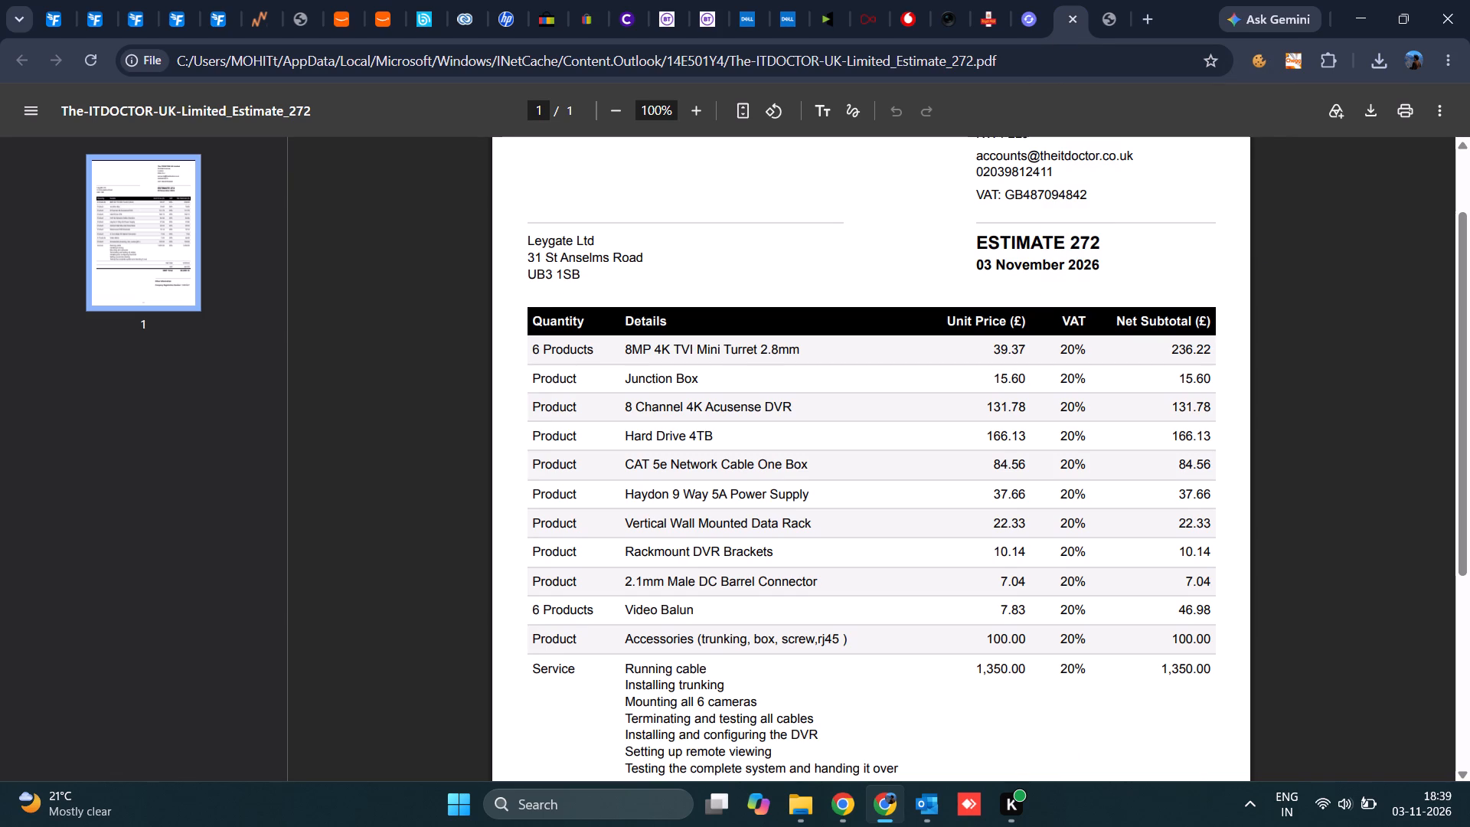
left_click(1095, 33)
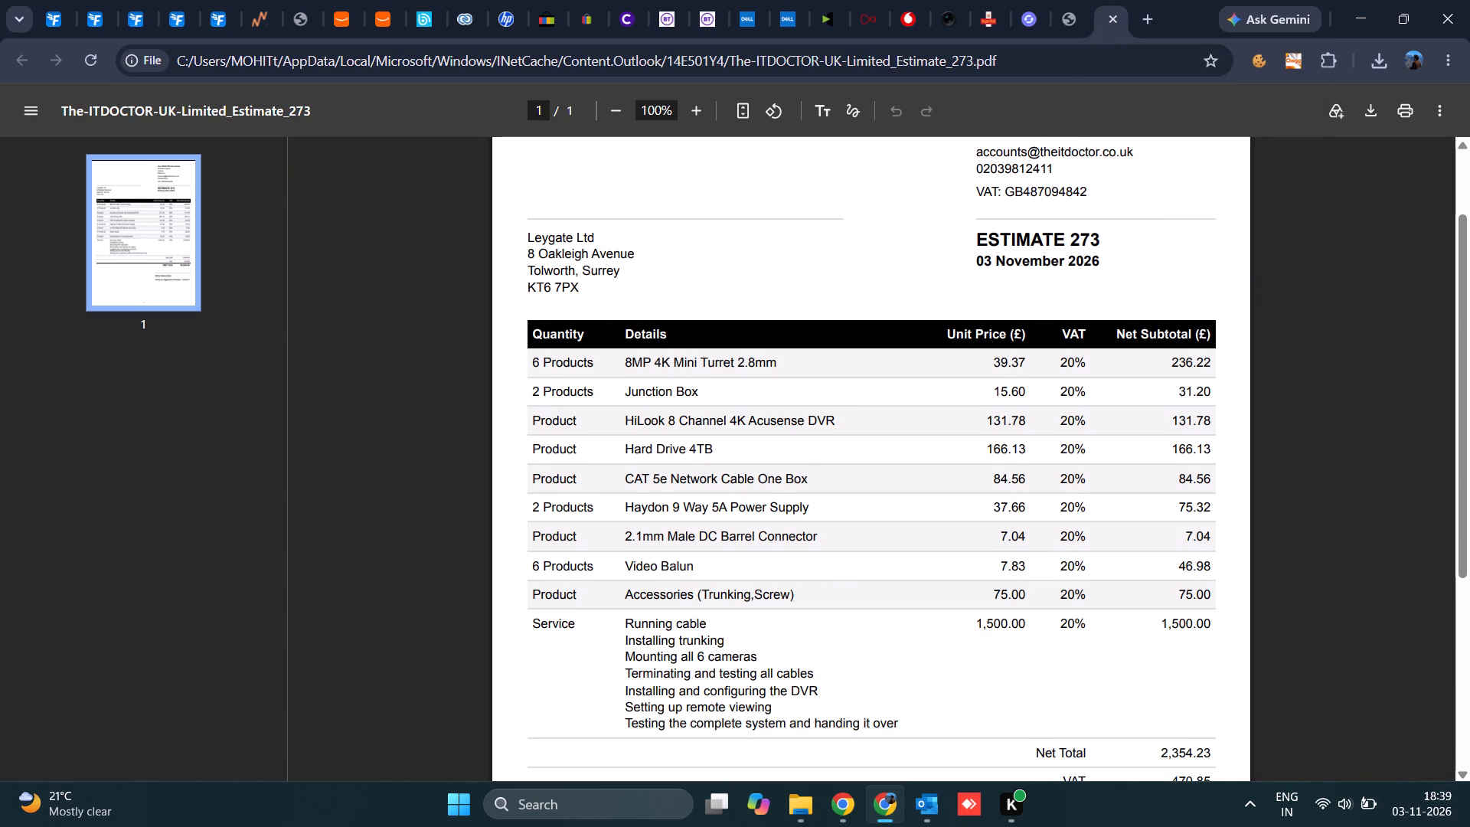
left_click(1060, 34)
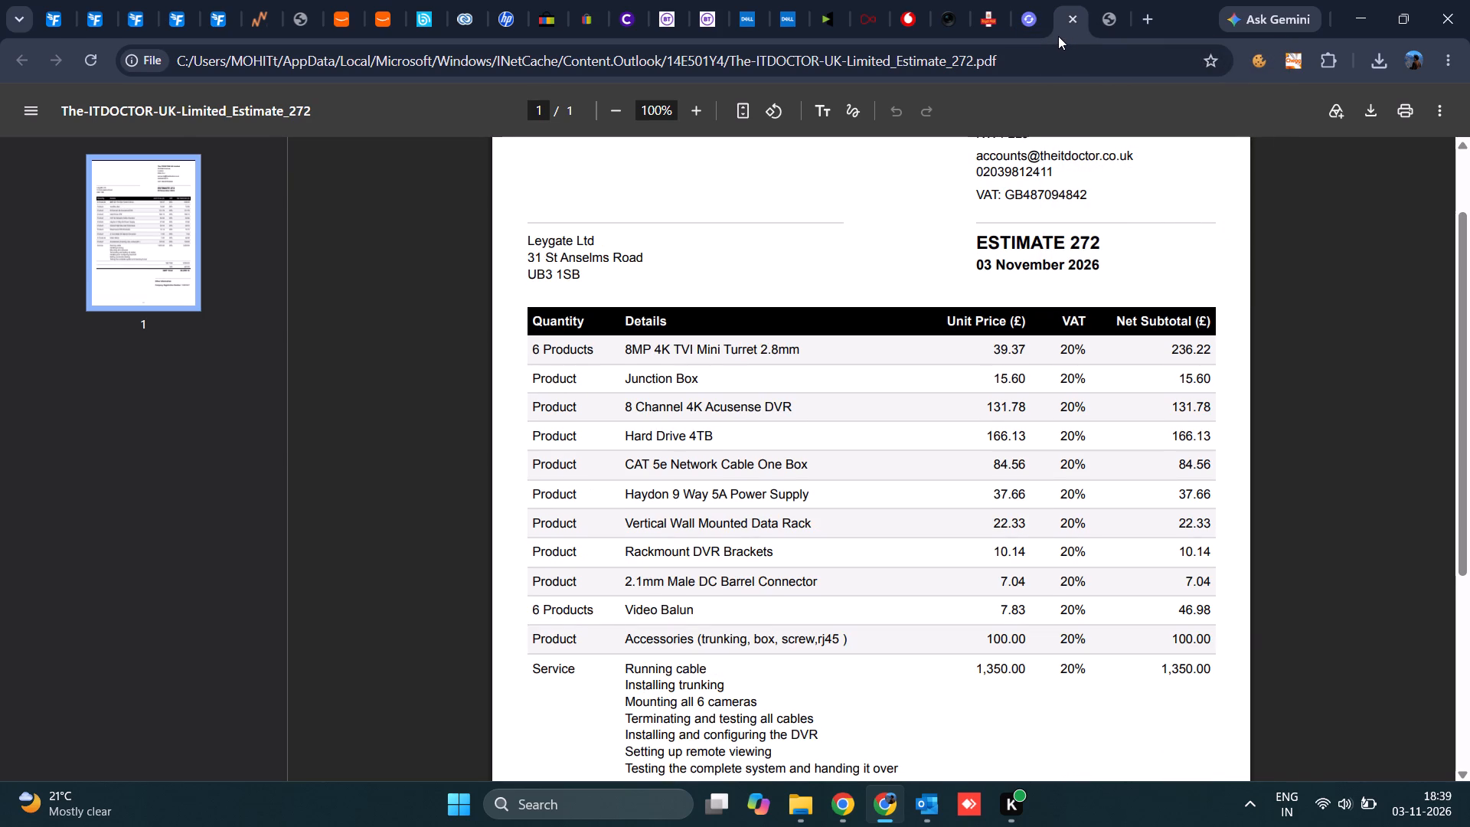
left_click(1096, 28)
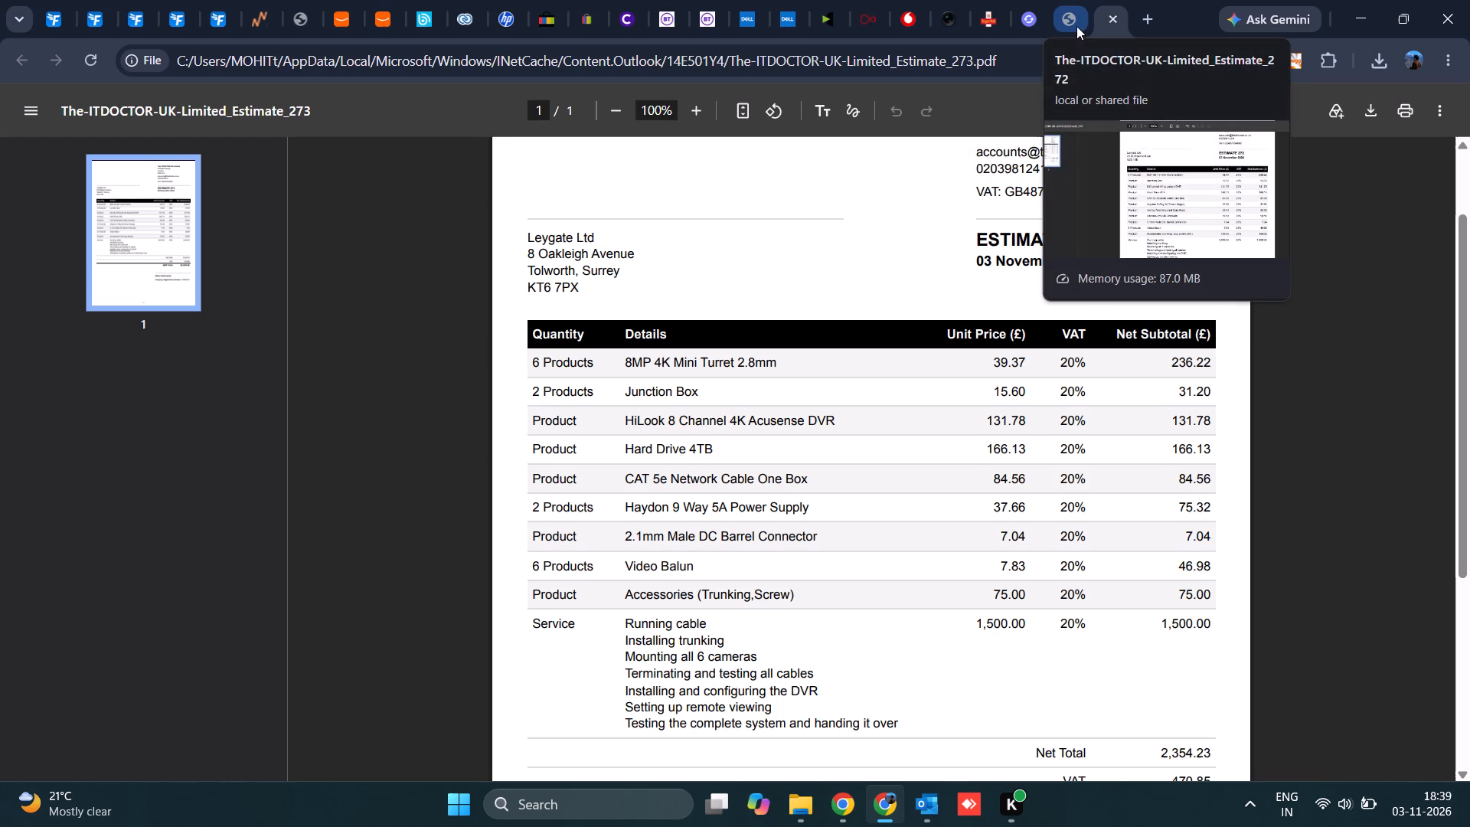
left_click(1076, 25)
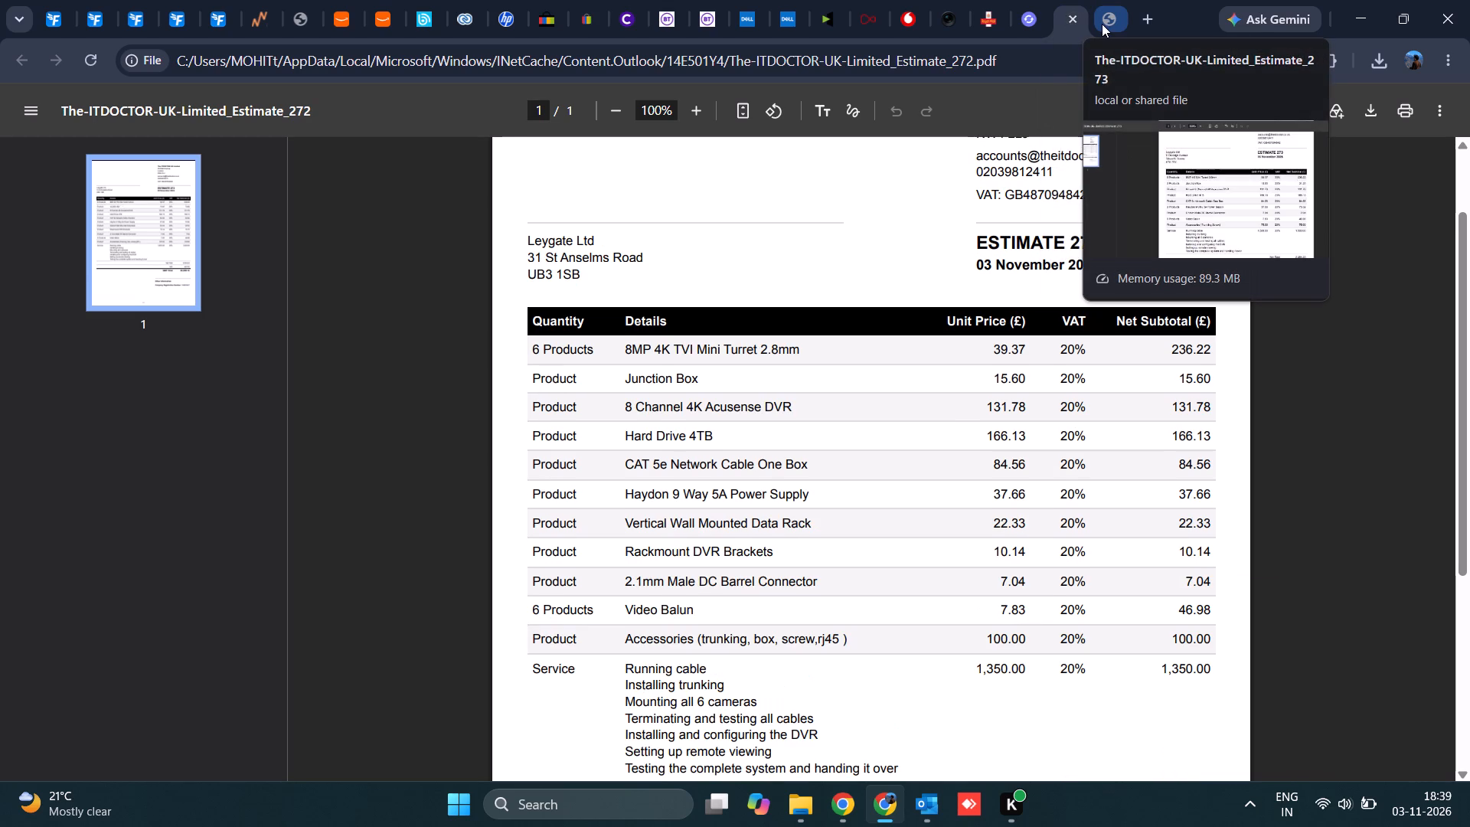
left_click(1102, 24)
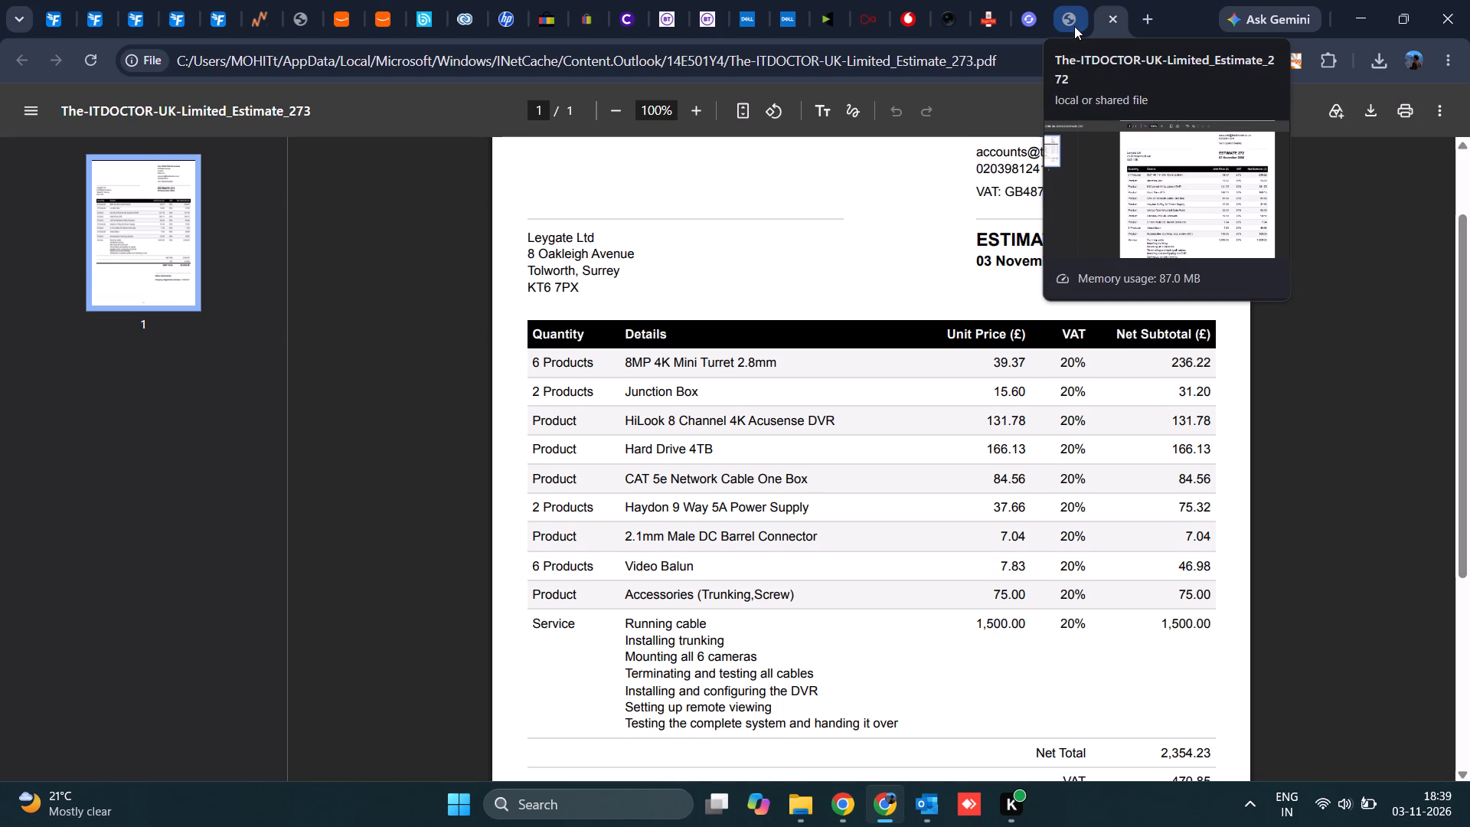
left_click(1074, 26)
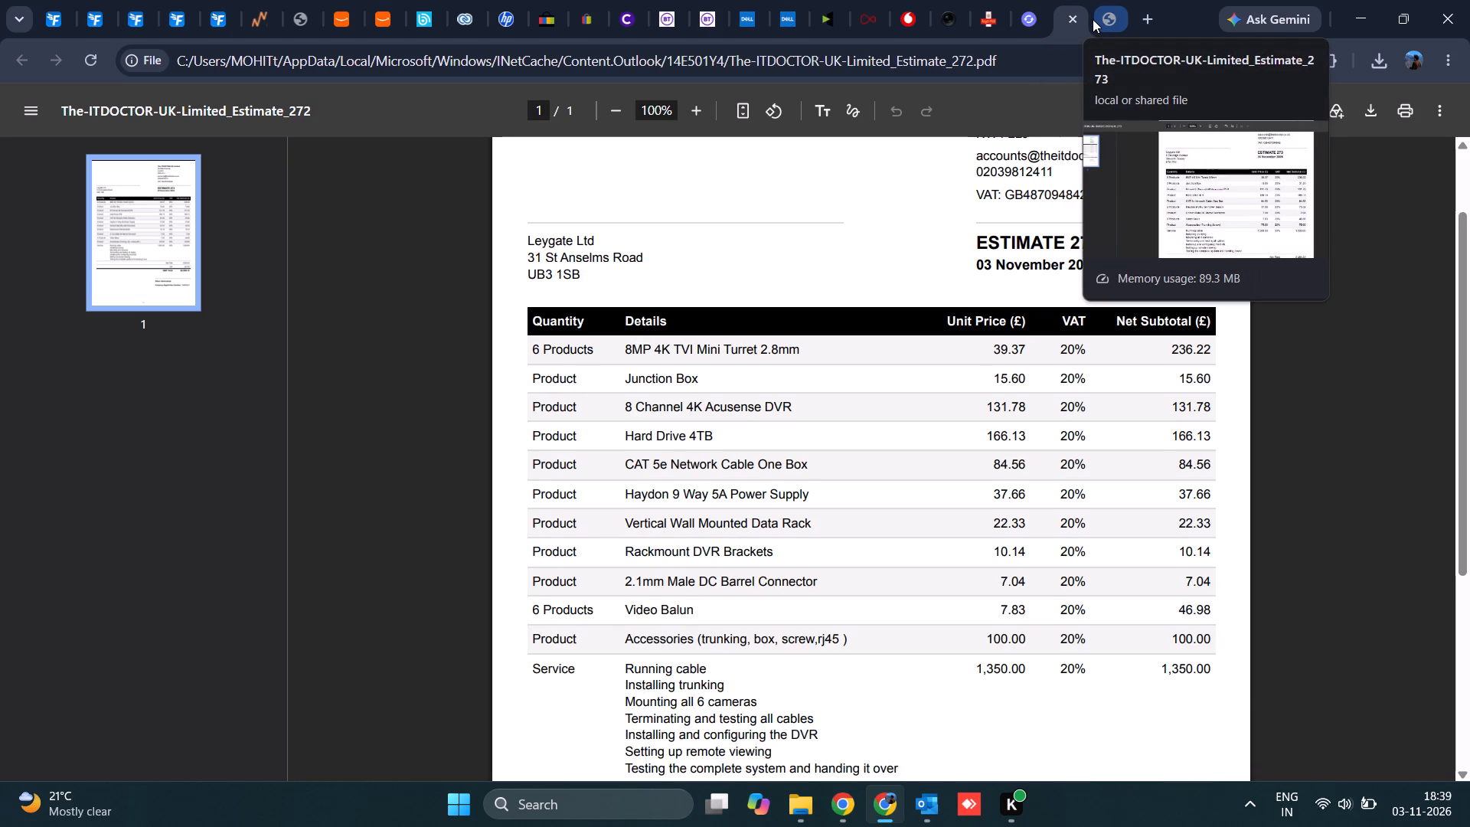
left_click(1099, 27)
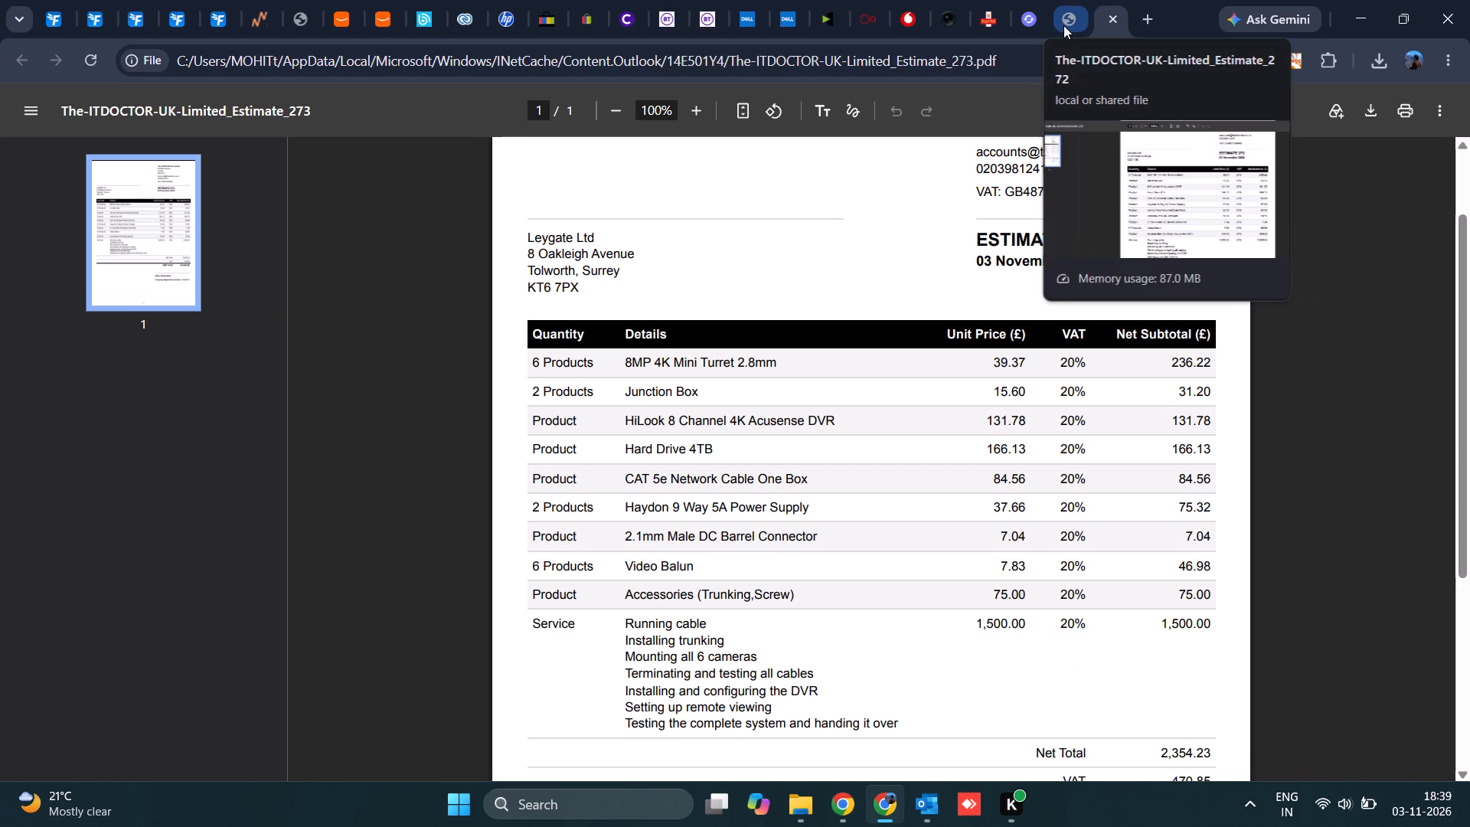
left_click(1062, 28)
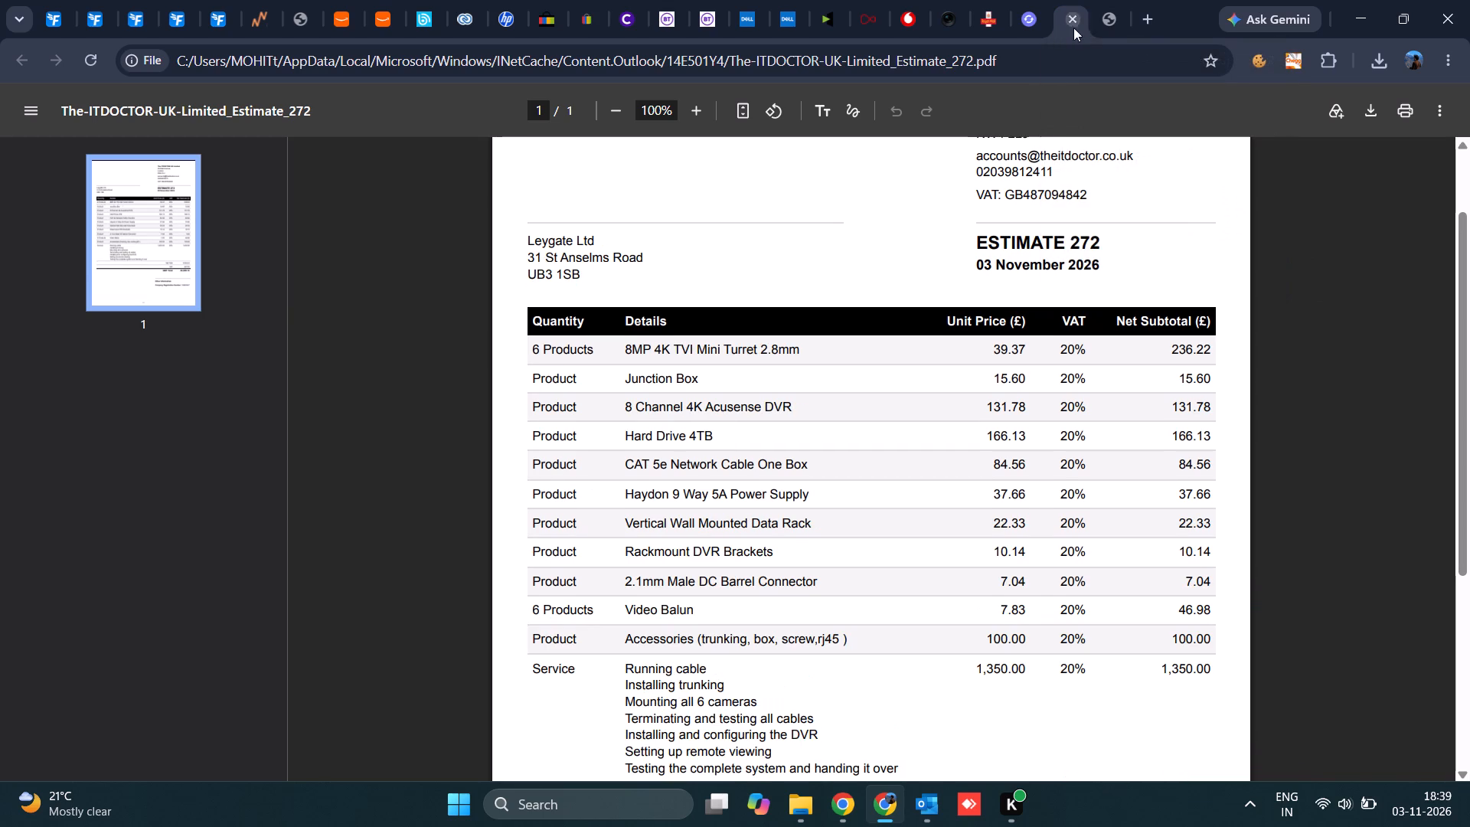
Cross-check the customer addresses, product rows, quantities and service charges between the Estimate 272 and Estimate 273 PDFs.
left_click(1097, 26)
left_click(1073, 28)
left_click(1106, 31)
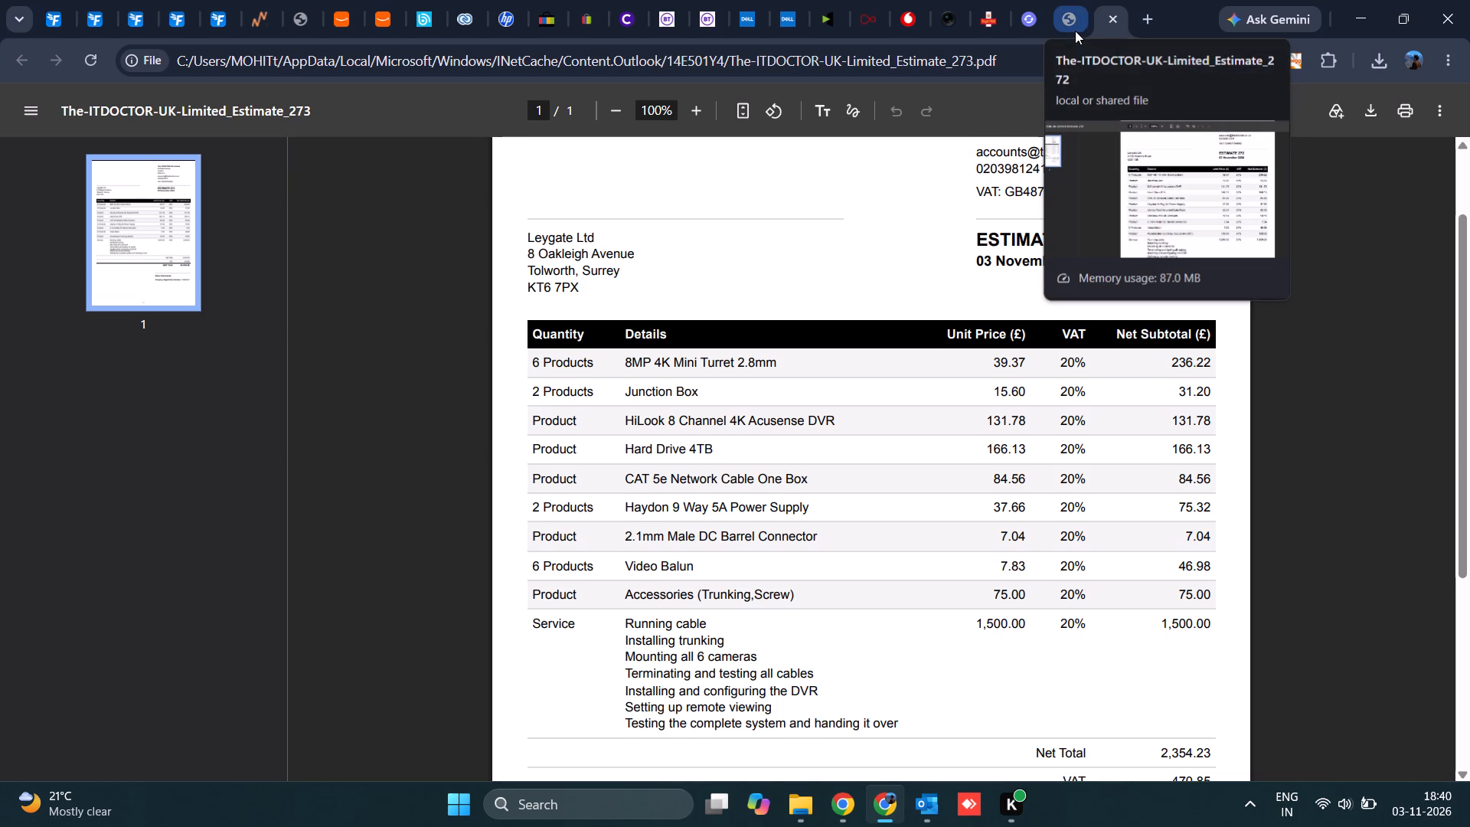
left_click(1075, 31)
left_click(1102, 28)
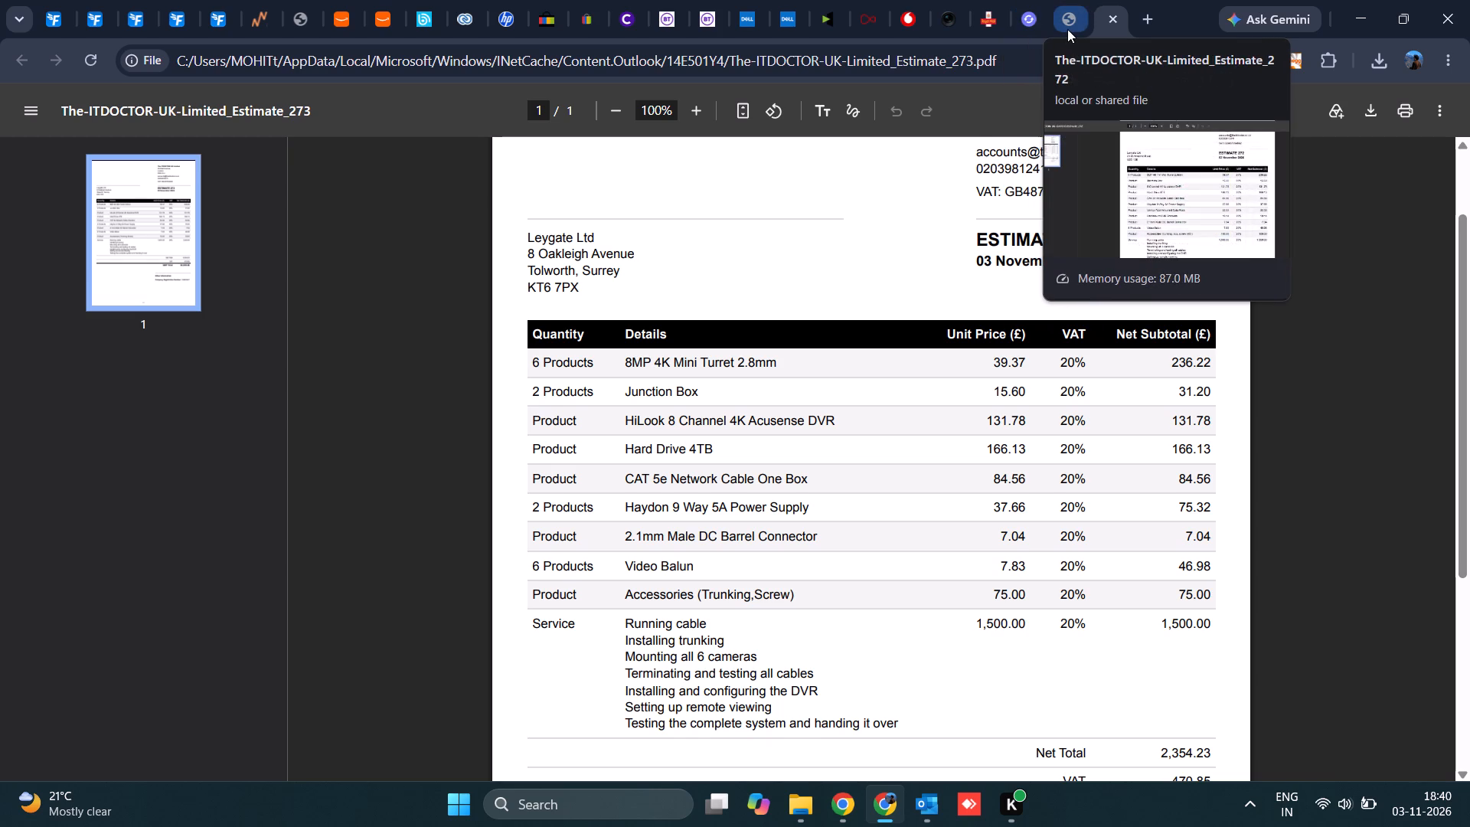
left_click(1067, 29)
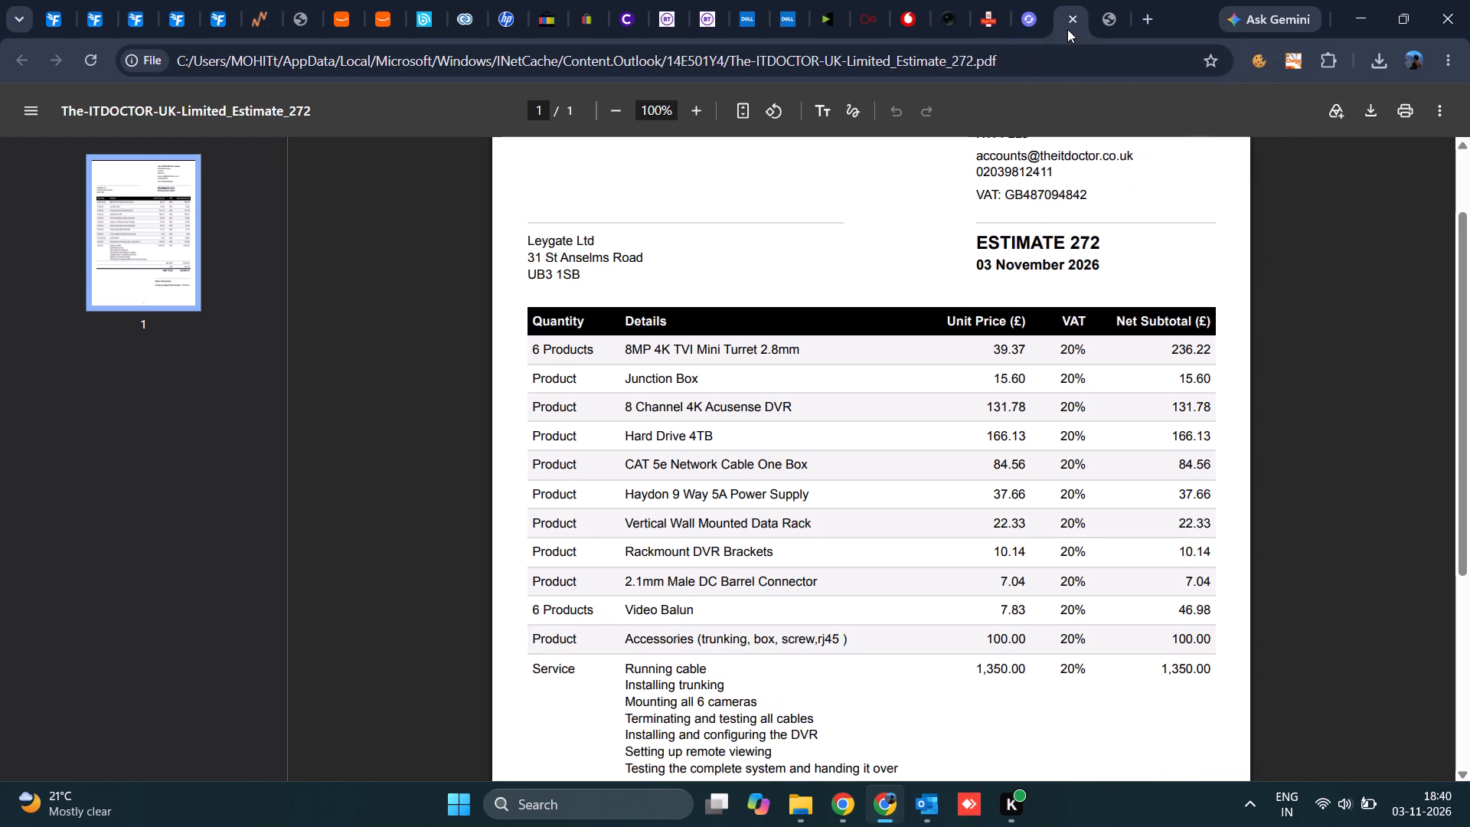
left_click(1104, 26)
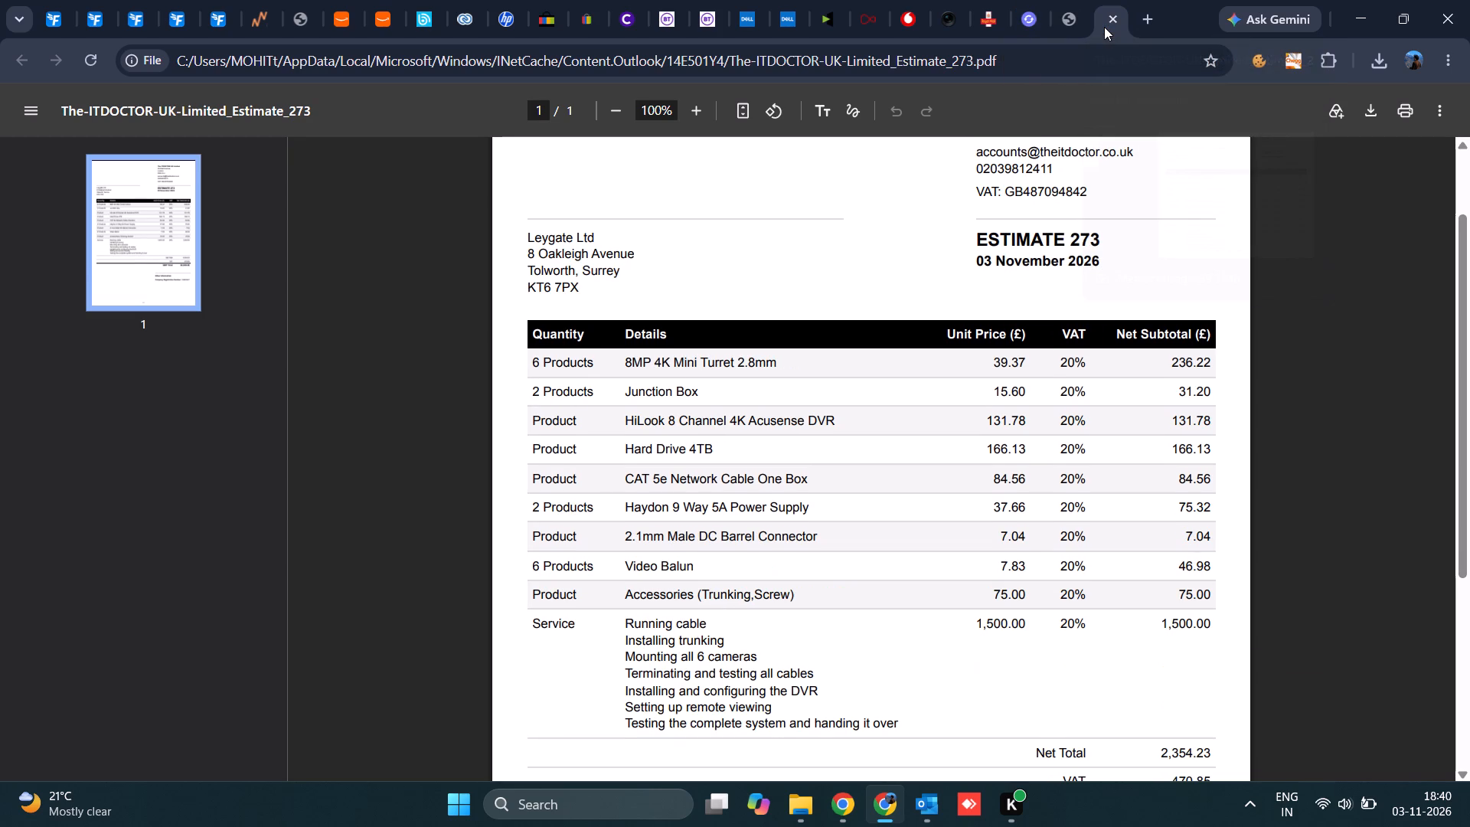
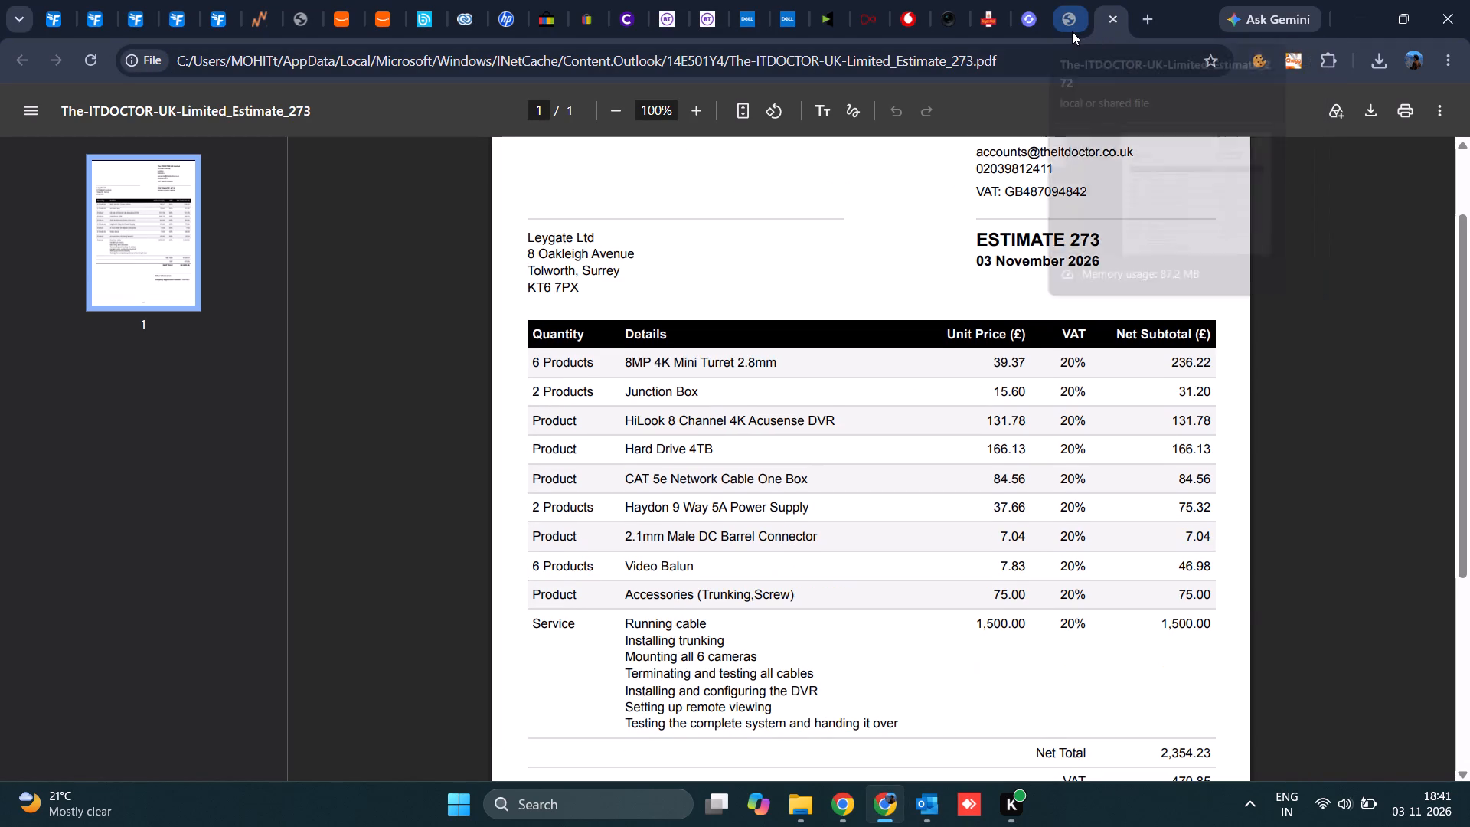
Cross-check the product rows, quantities, prices and installation service between Leygate Ltd's Estimate 272 and Estimate 273 PDFs again.
left_click(1072, 31)
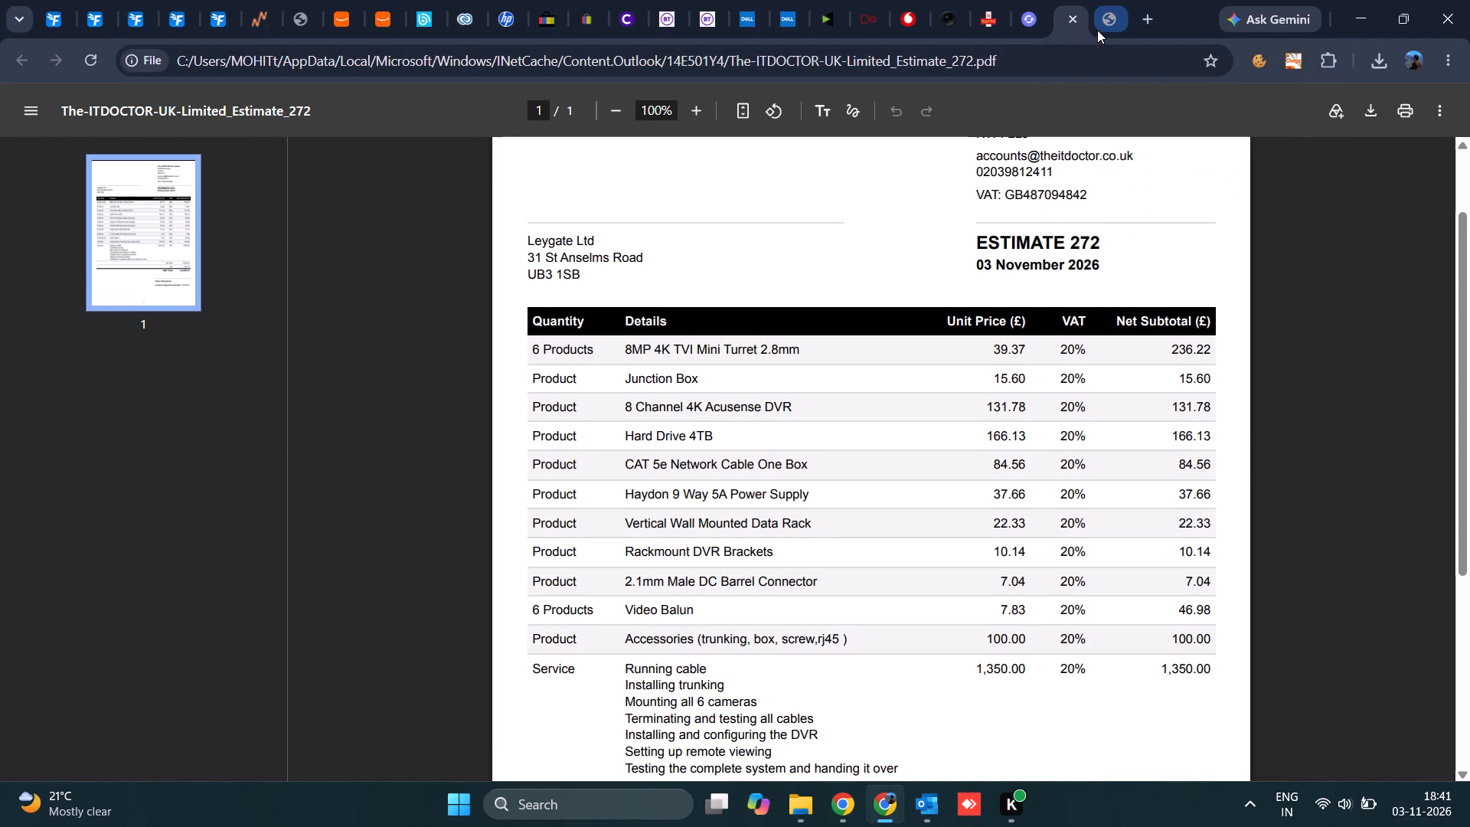
left_click(1097, 29)
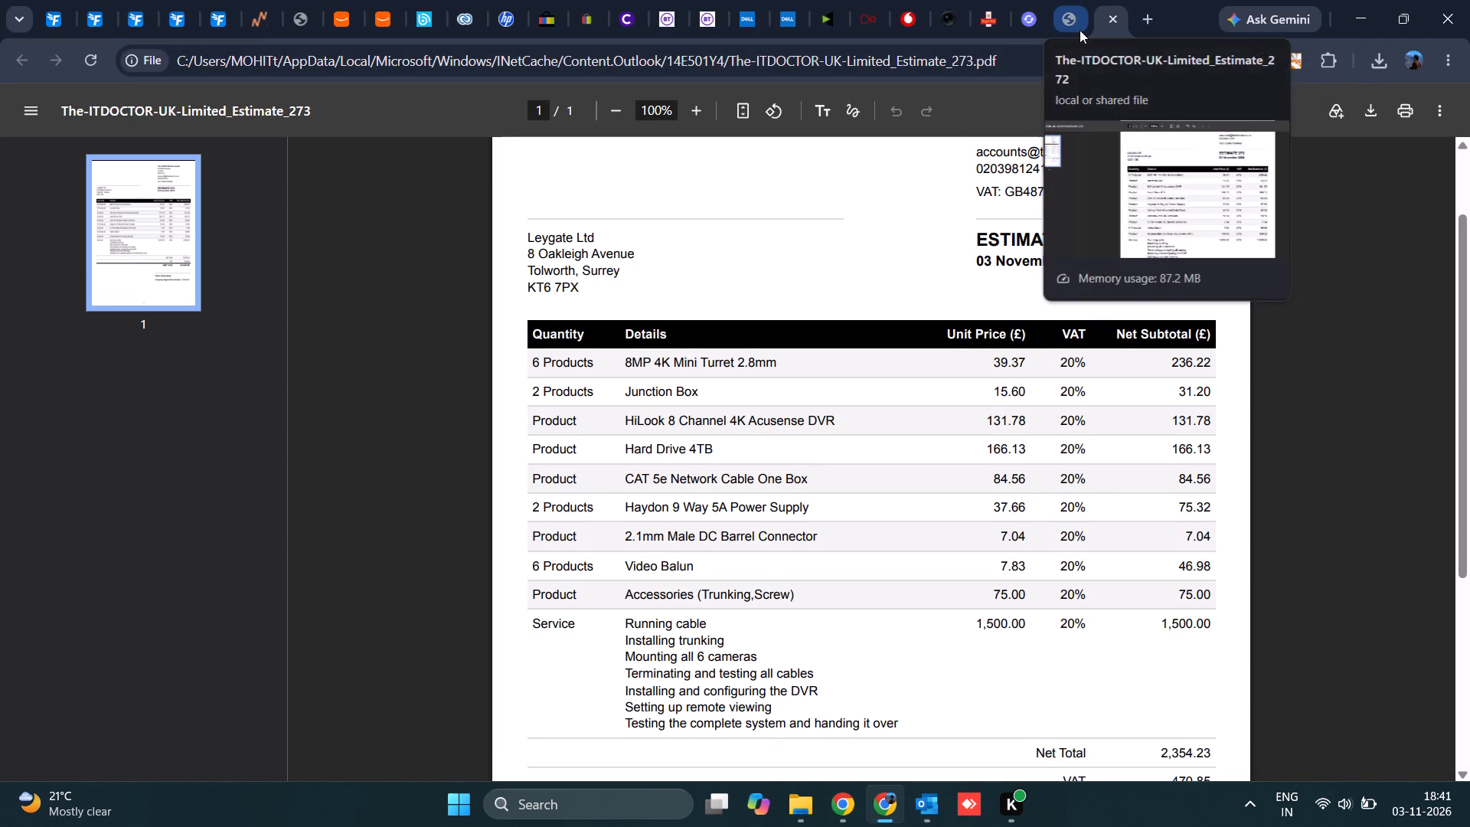
left_click(1080, 28)
left_click(1100, 29)
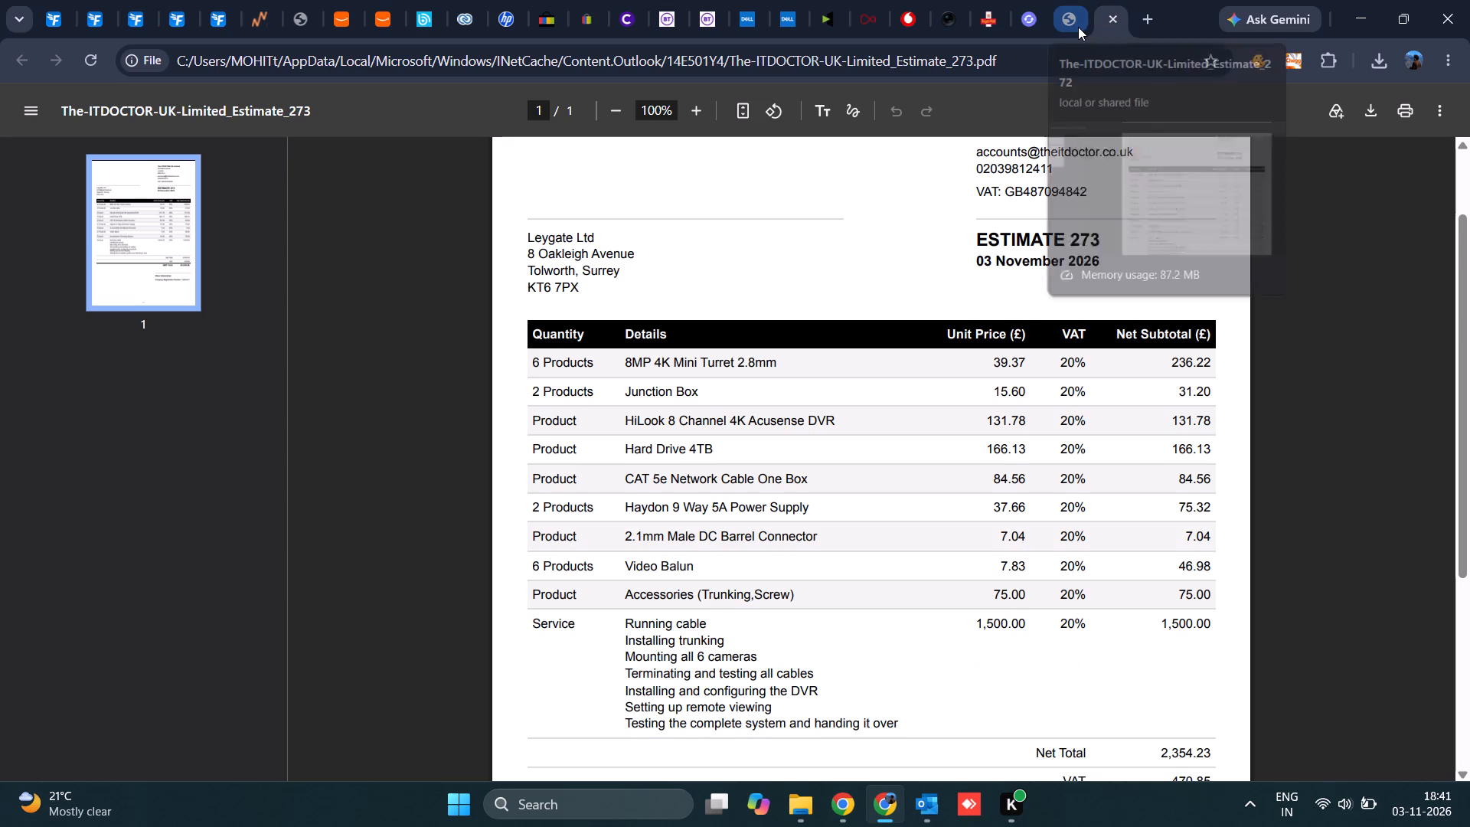
left_click(1078, 26)
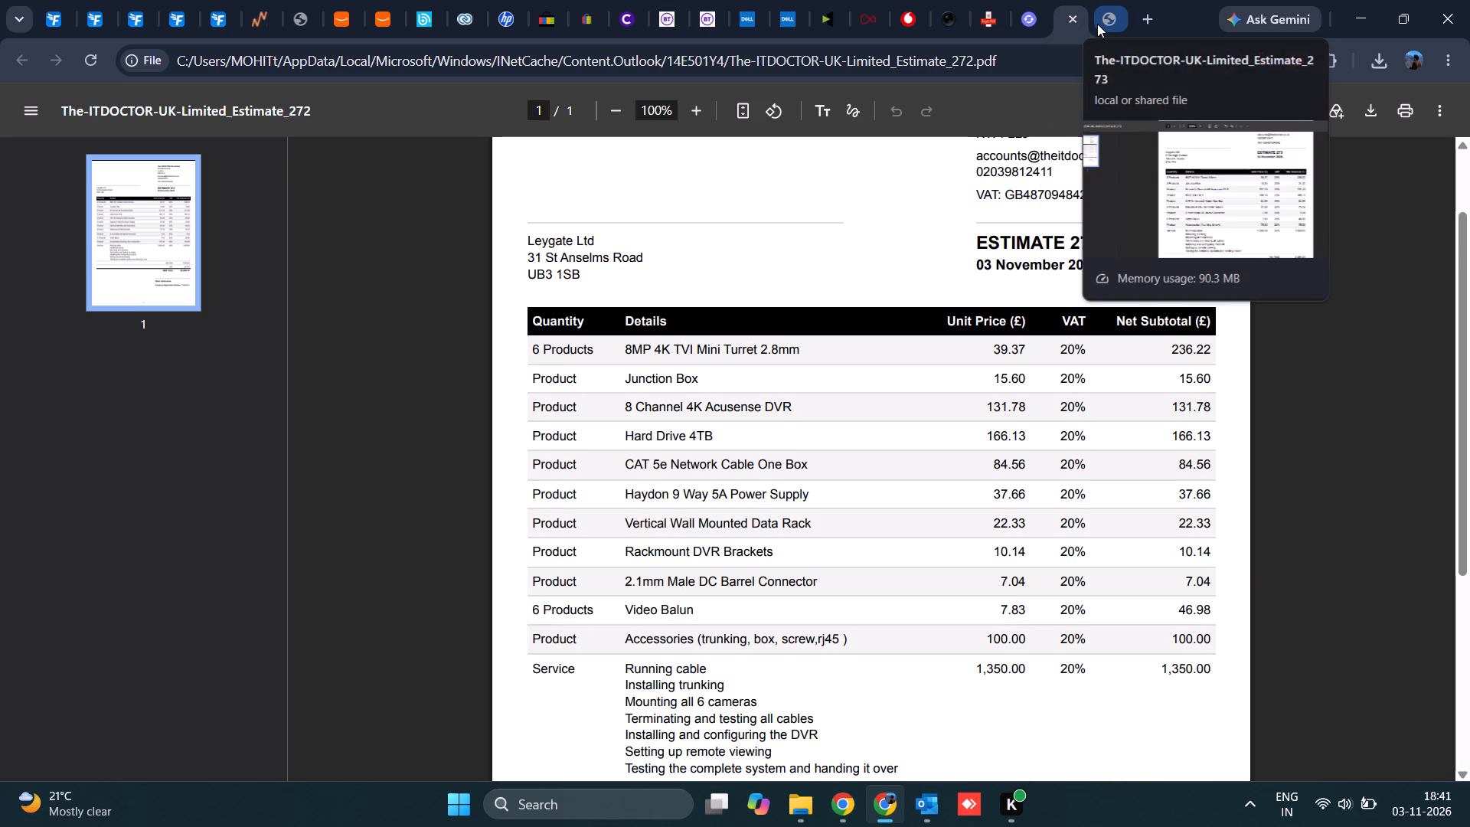
left_click(1097, 24)
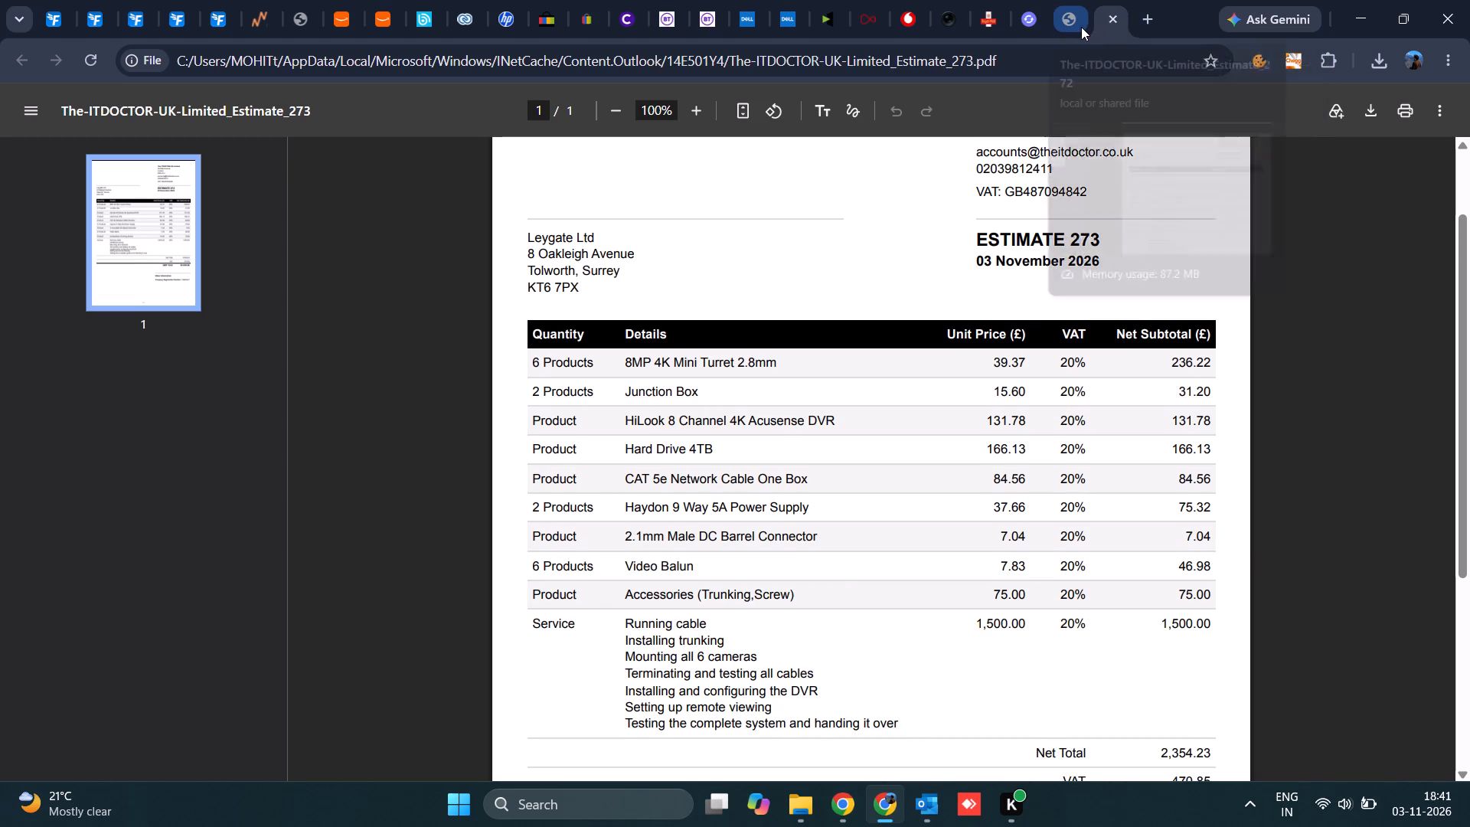
left_click(1081, 27)
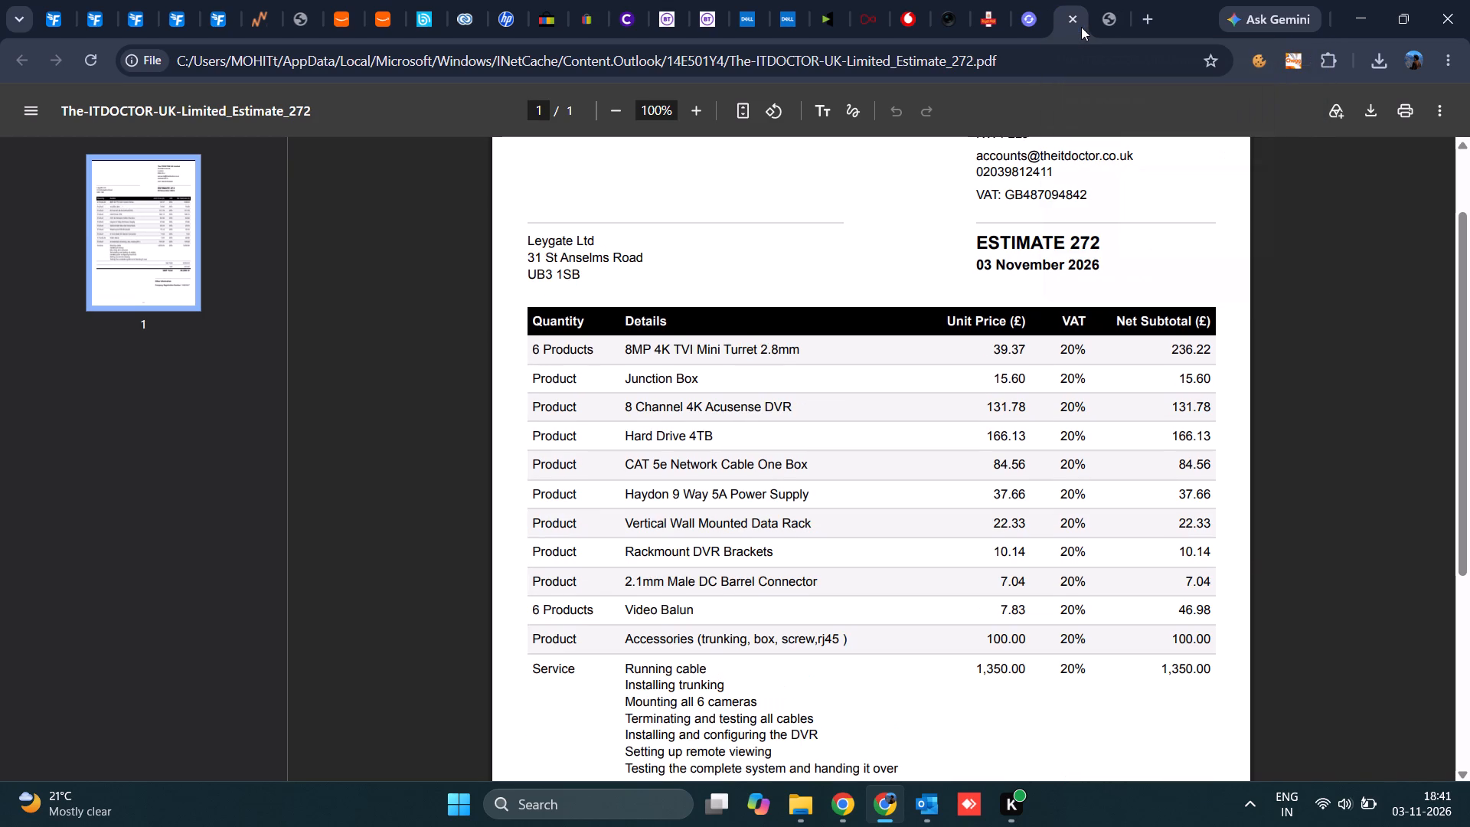